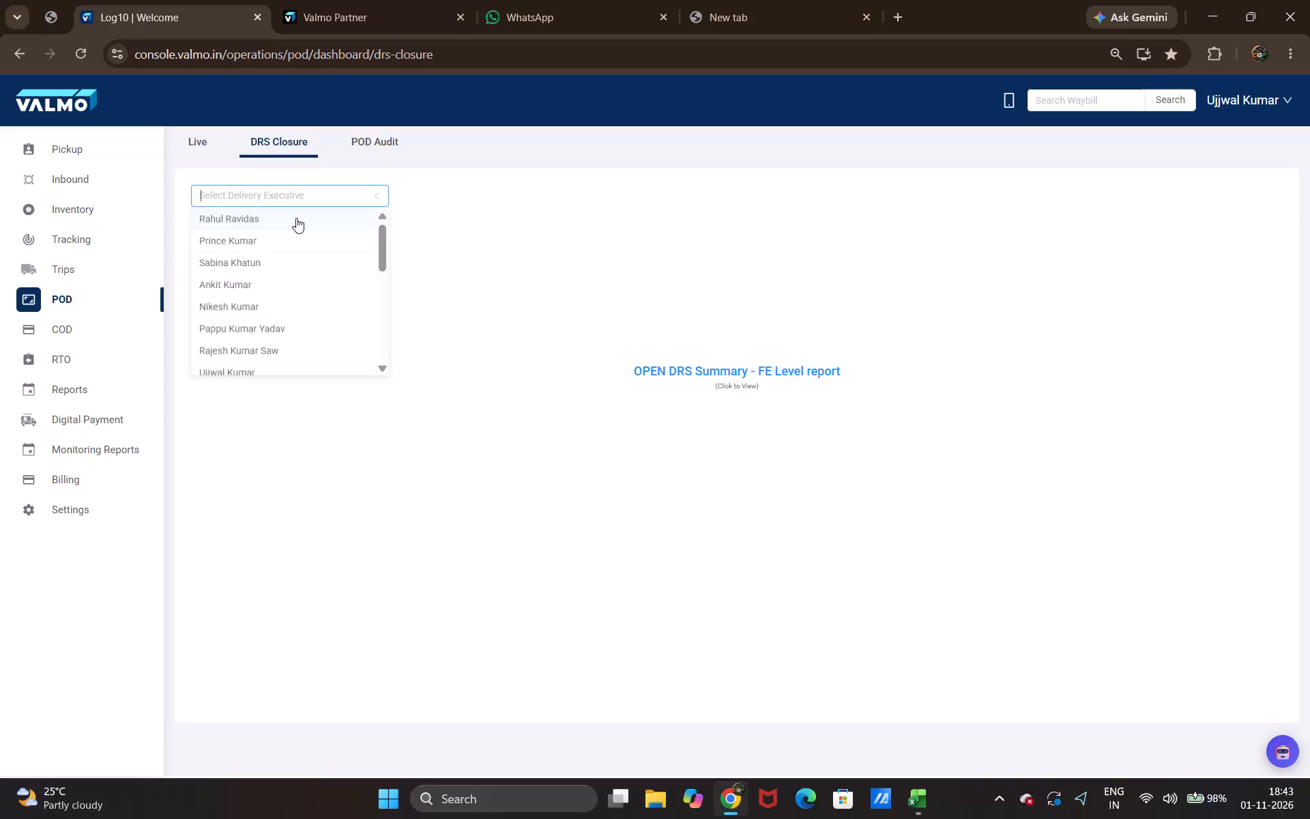
Select the delivery executive with the picked-up RVP shipments for DRS closure.
scroll(270, 233, "down", 1)
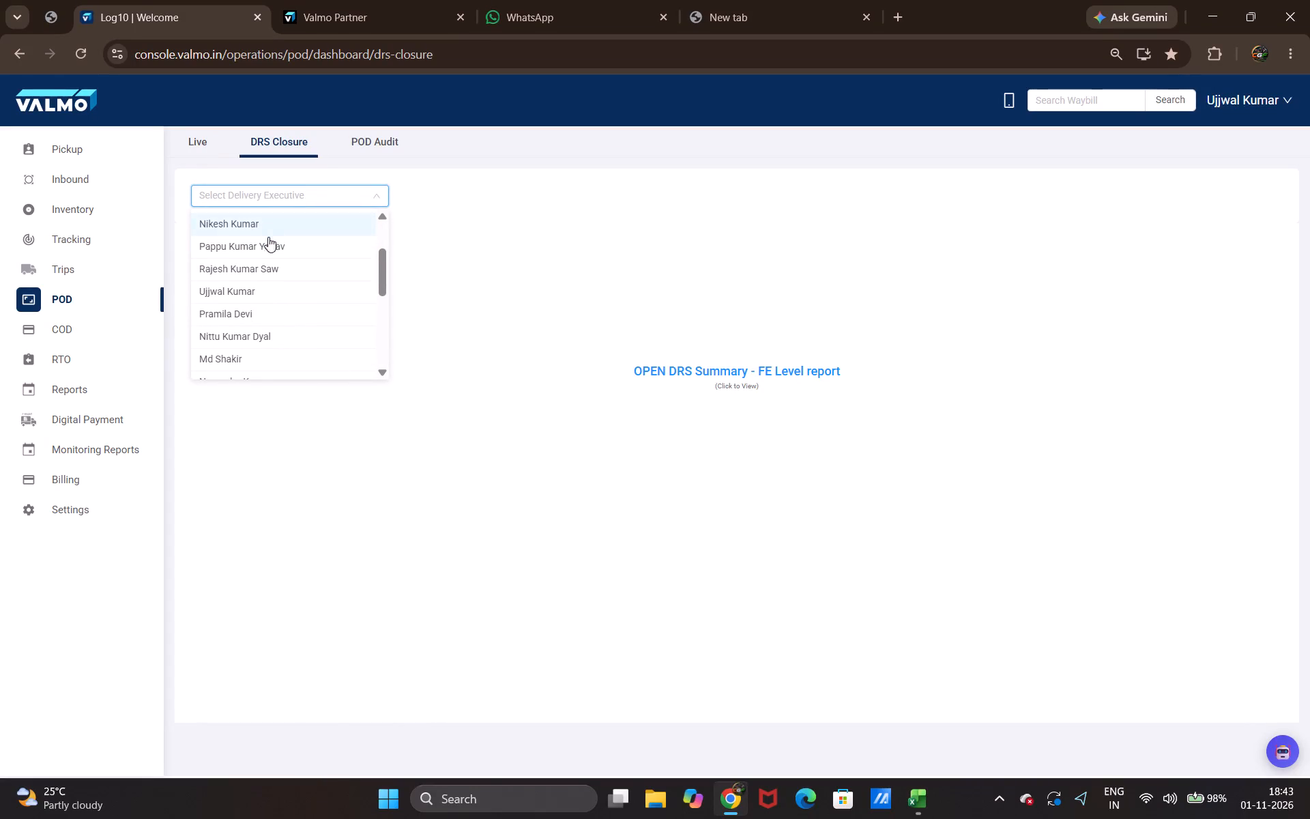
scroll(265, 242, "down", 2)
left_click(246, 345)
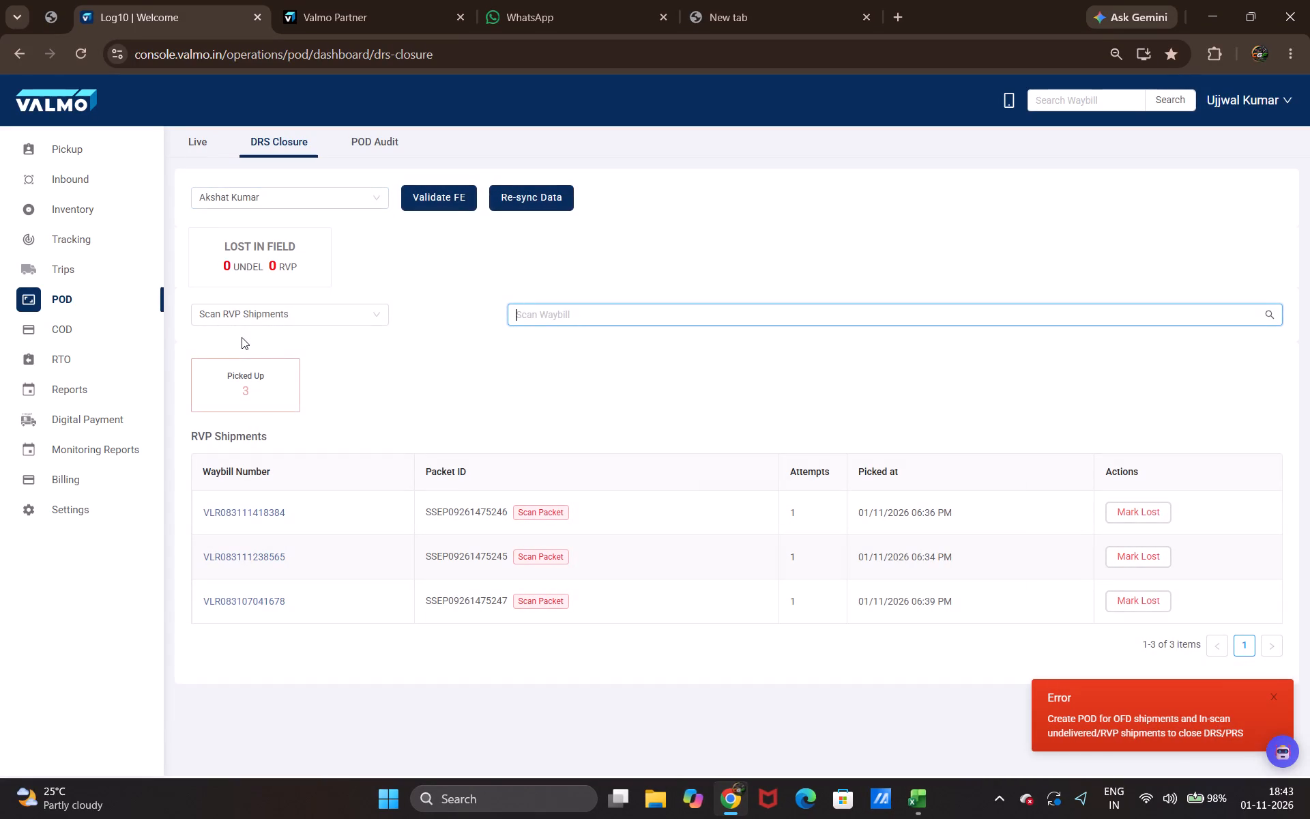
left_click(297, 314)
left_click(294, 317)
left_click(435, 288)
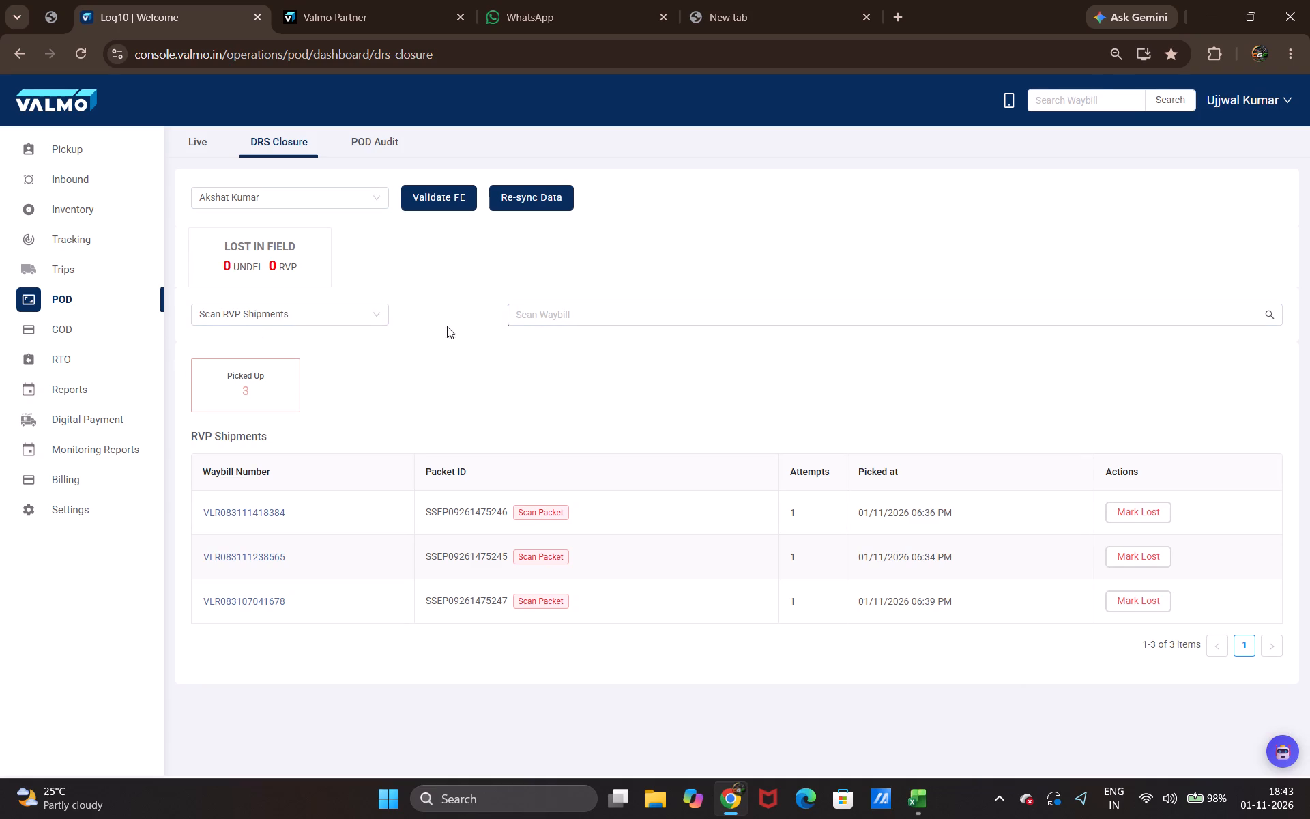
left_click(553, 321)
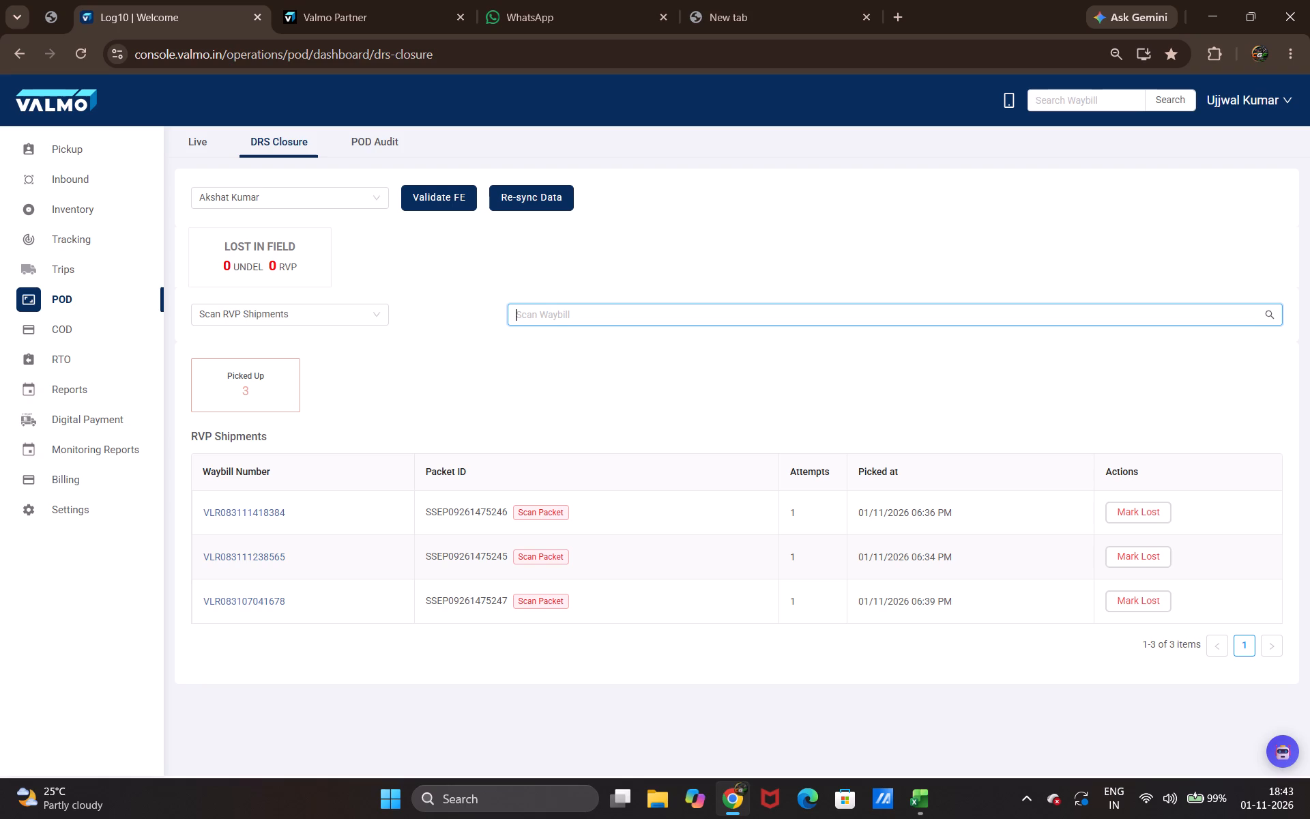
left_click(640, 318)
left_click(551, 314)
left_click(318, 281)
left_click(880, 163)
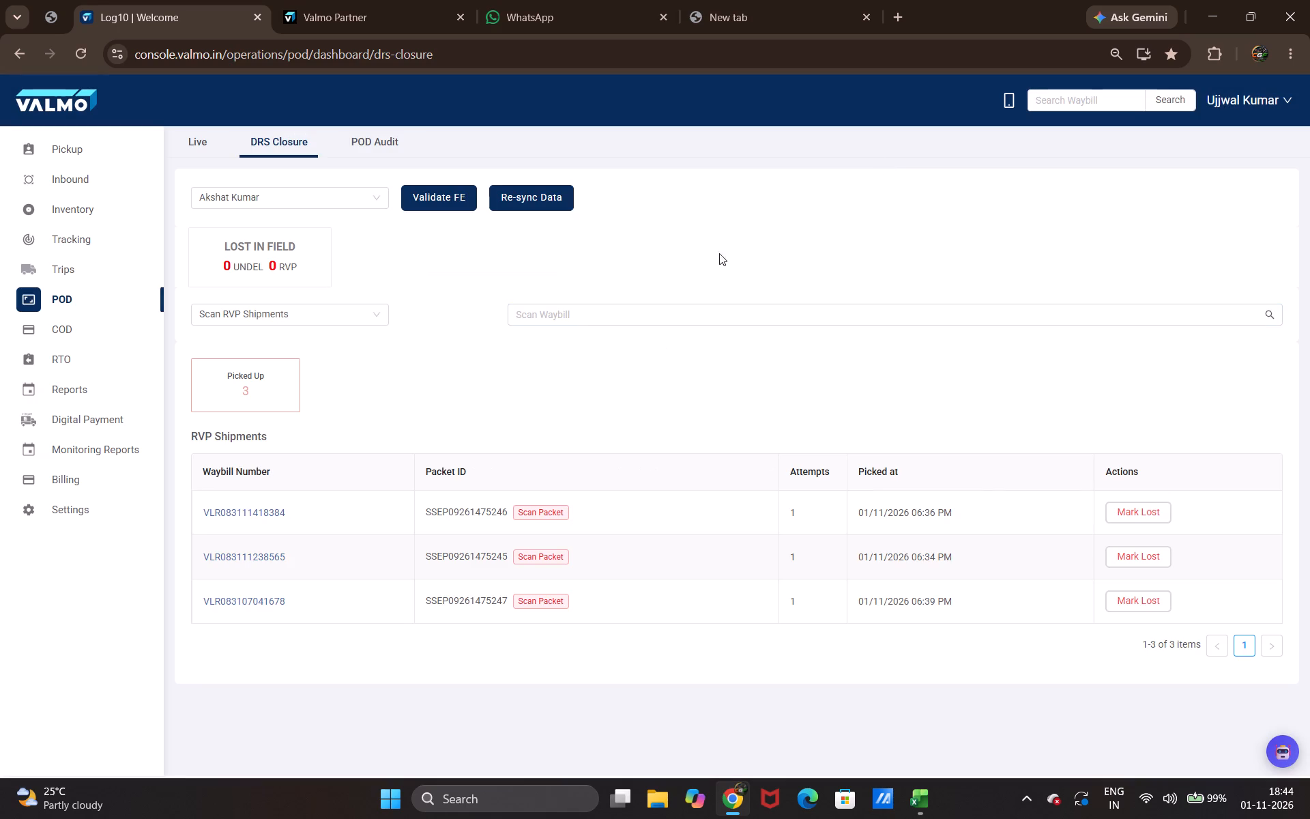
left_click(576, 289)
left_click(586, 312)
left_click(589, 313)
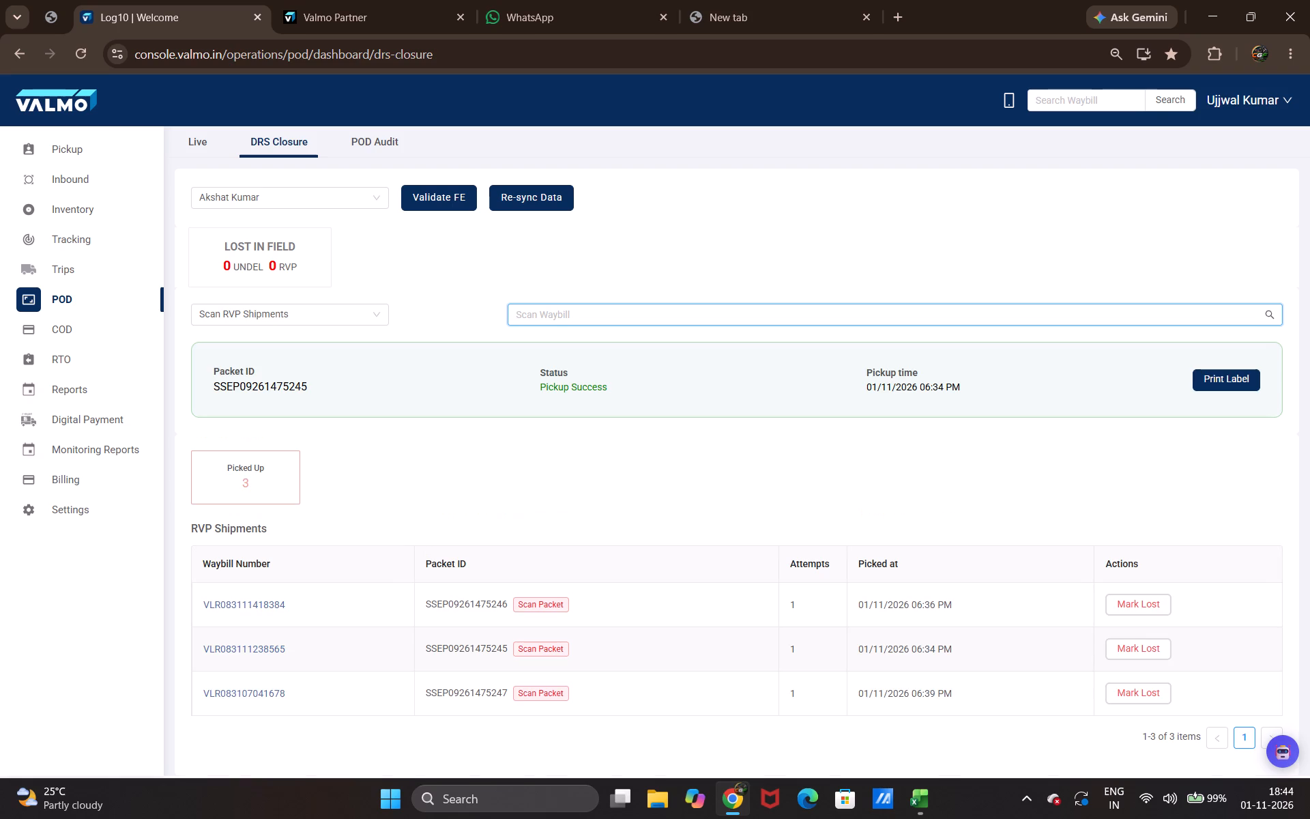
left_click(1210, 379)
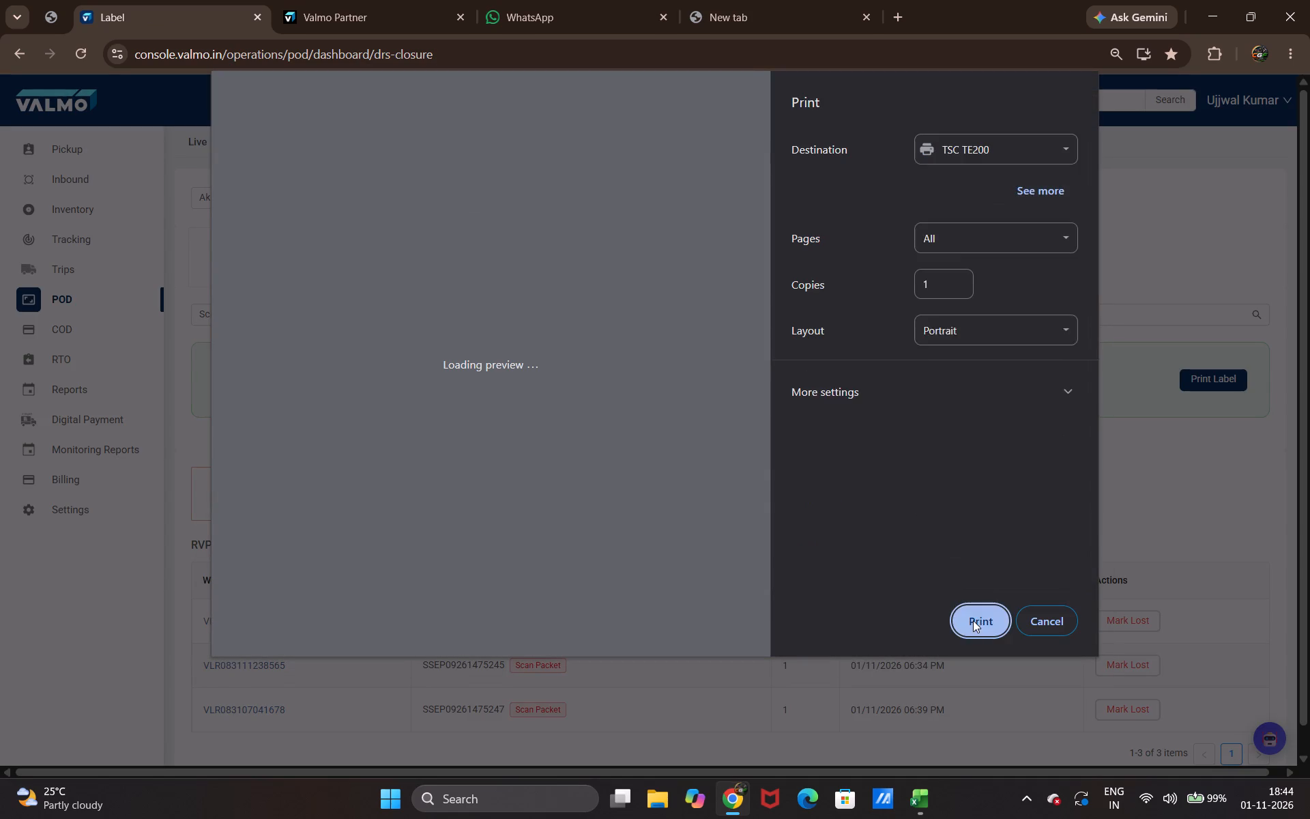
left_click(973, 620)
left_click(787, 320)
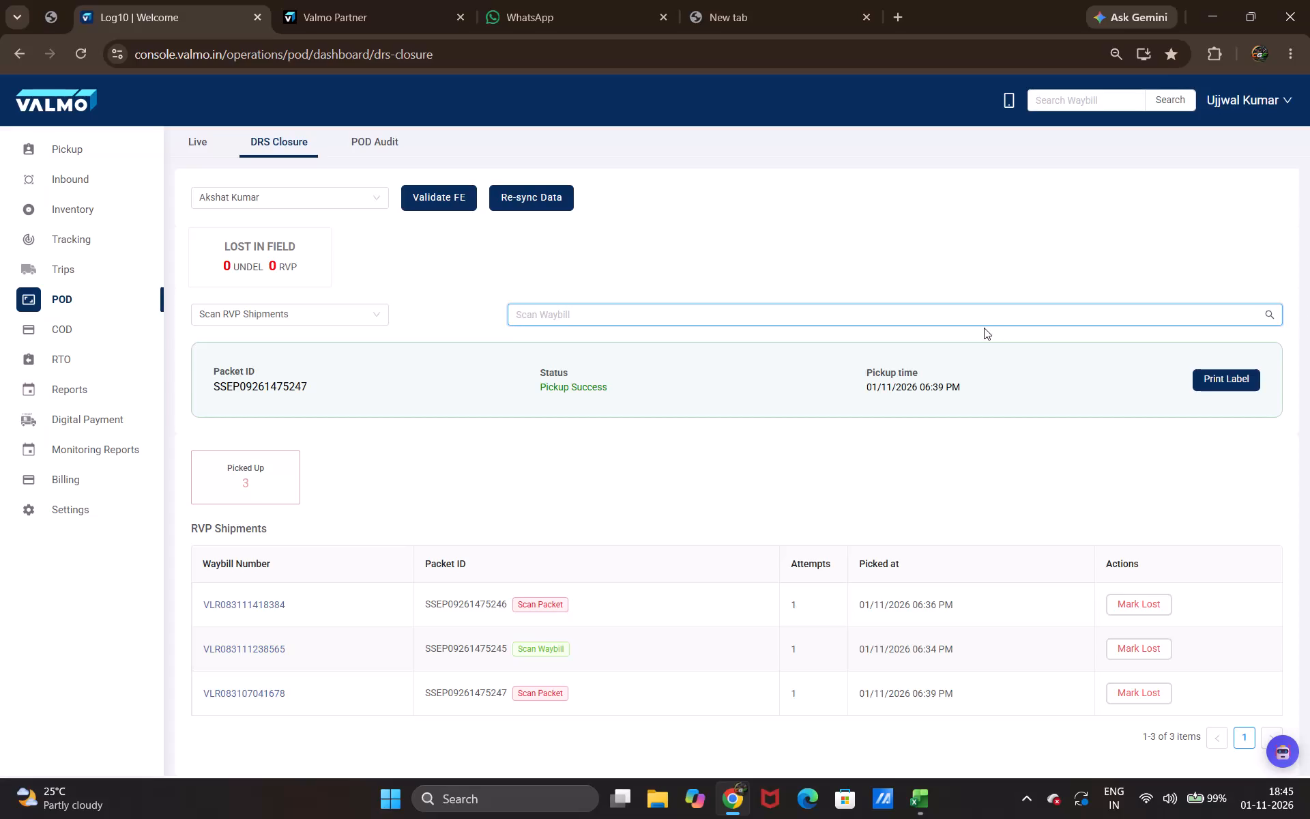
left_click(1206, 392)
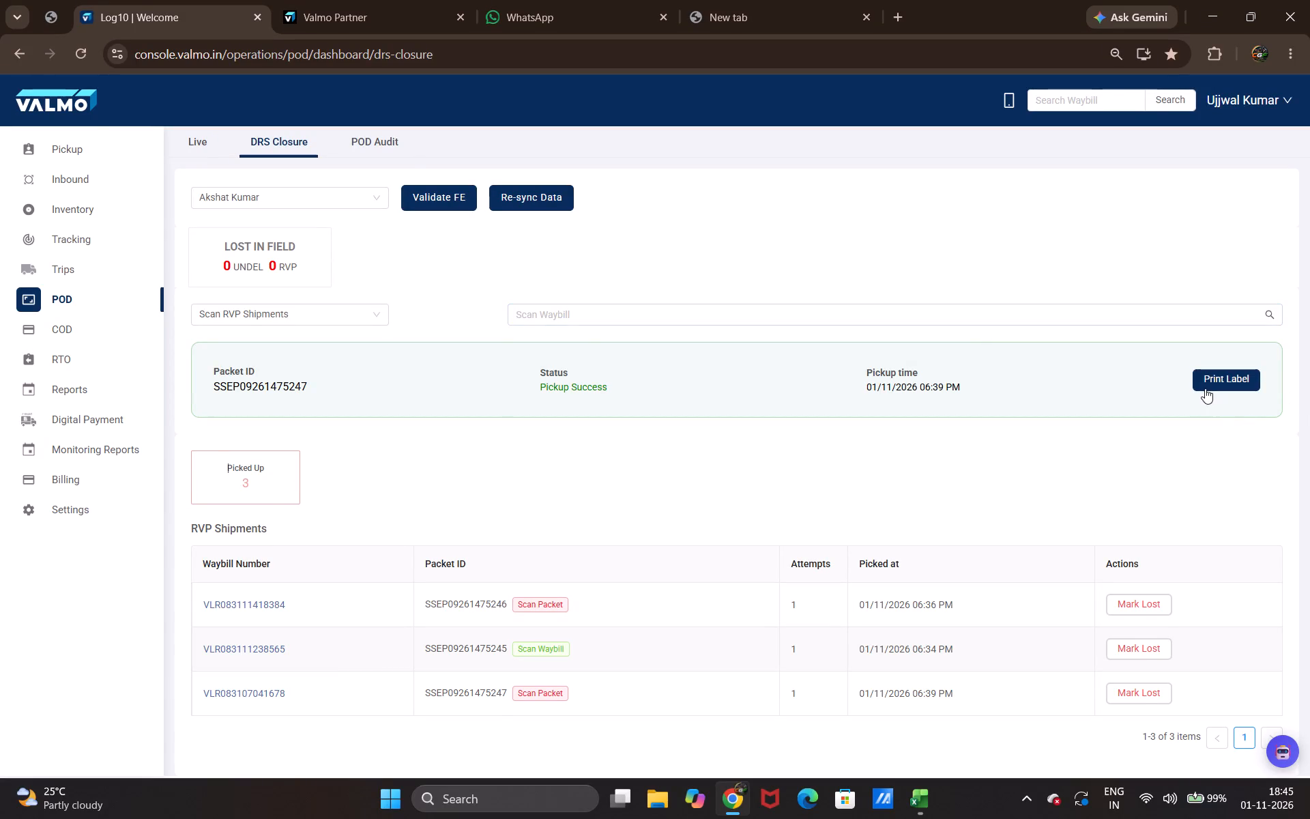
left_click(1206, 386)
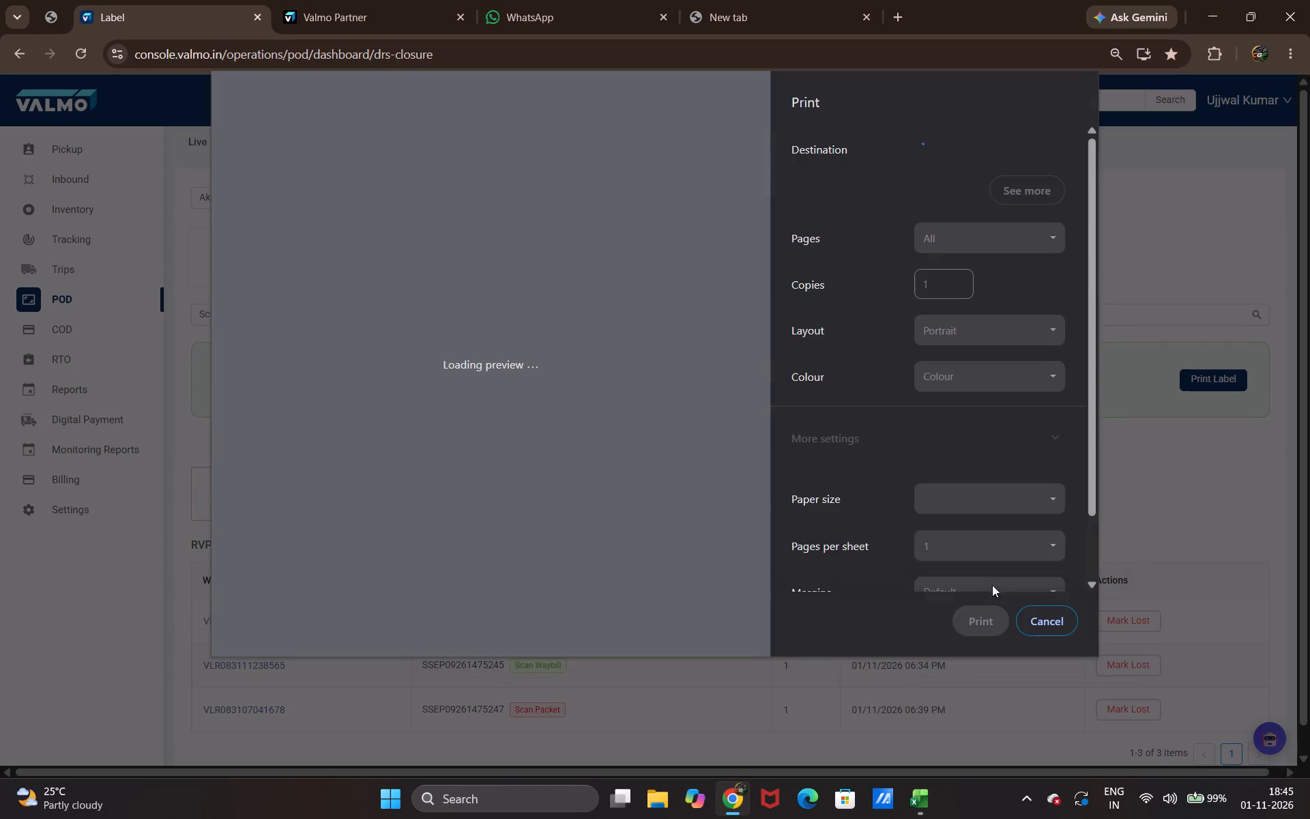
left_click(978, 618)
Activate the waybill scan field for the next RVP shipment scan.
left_click(763, 318)
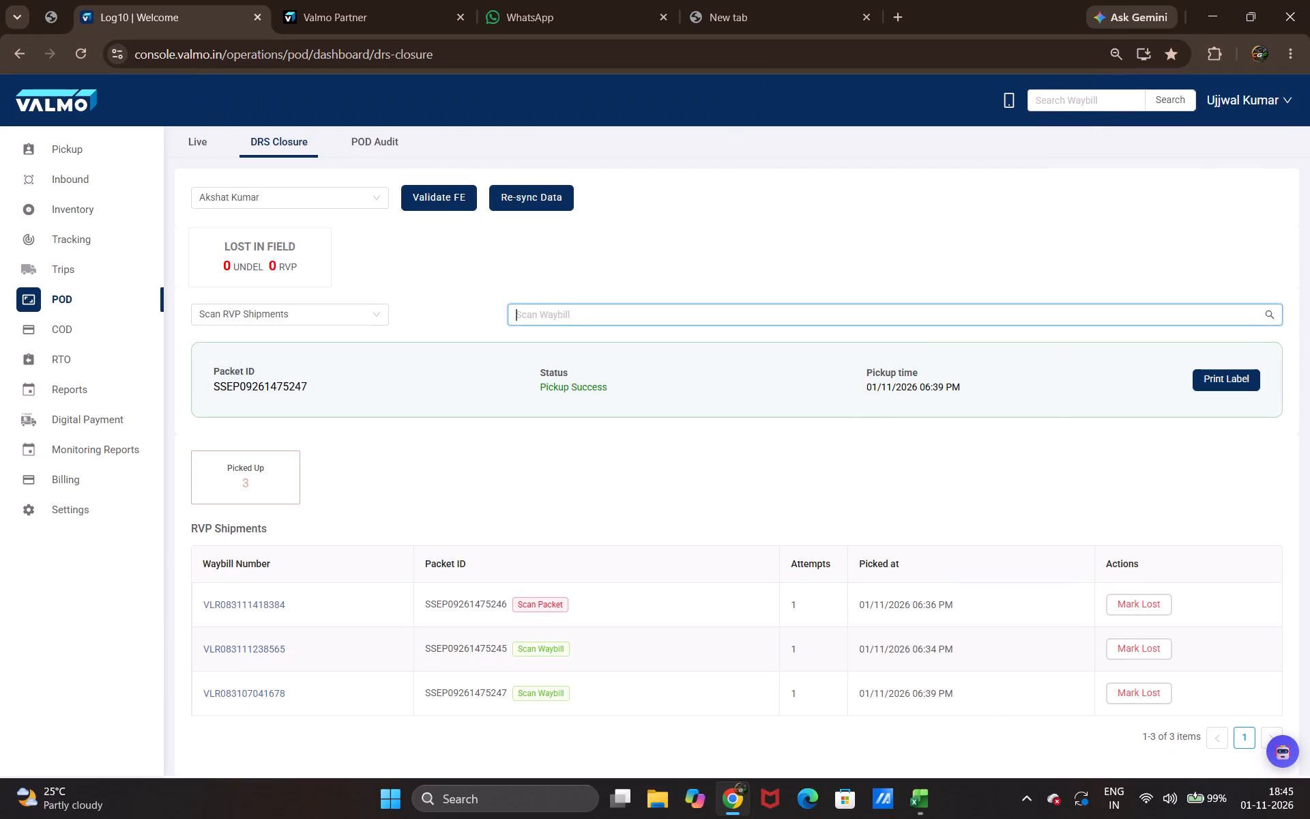
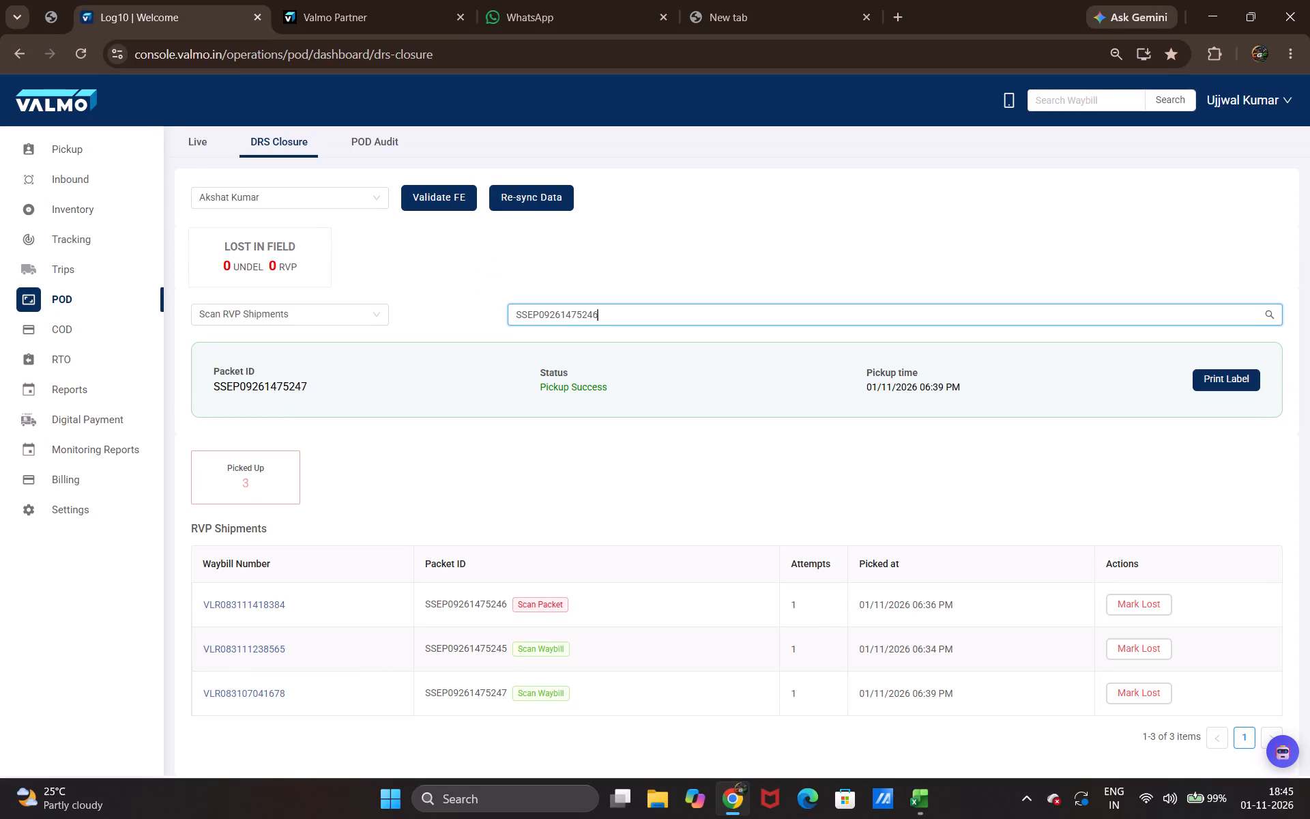
left_click(1212, 380)
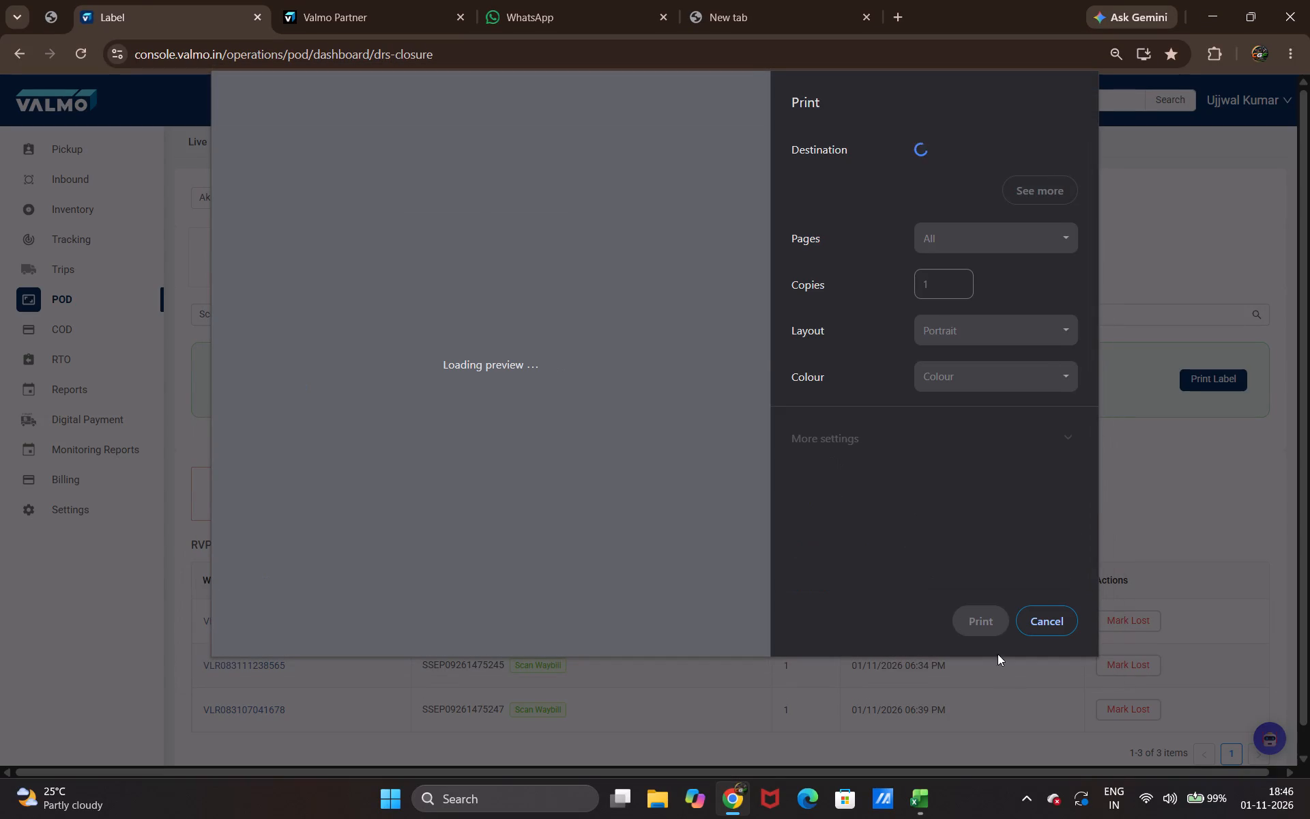
left_click(978, 624)
left_click(771, 313)
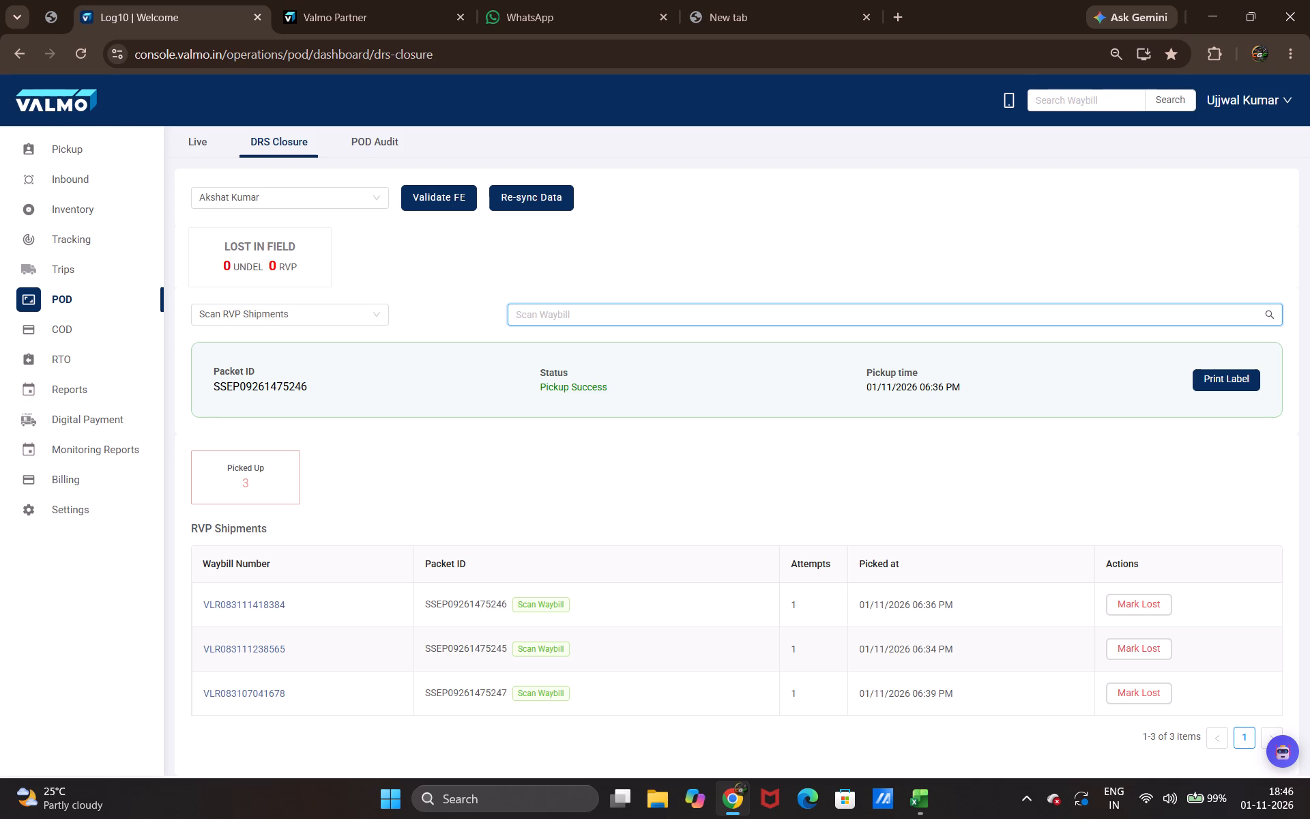
Switch the DRS closure to the fourth delivery executive in the list.
left_click_drag(275, 172, 275, 180)
left_click(278, 195)
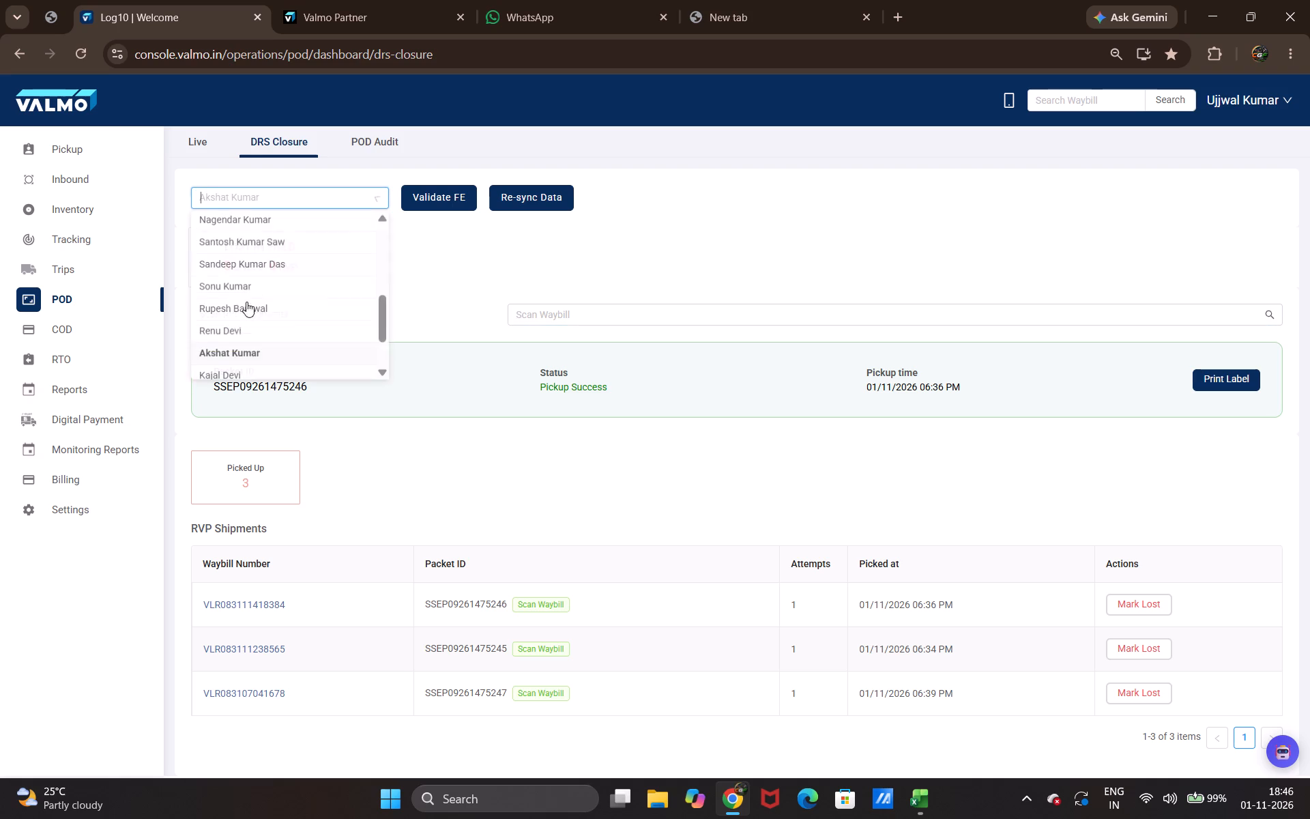
scroll(254, 343, "up", 10)
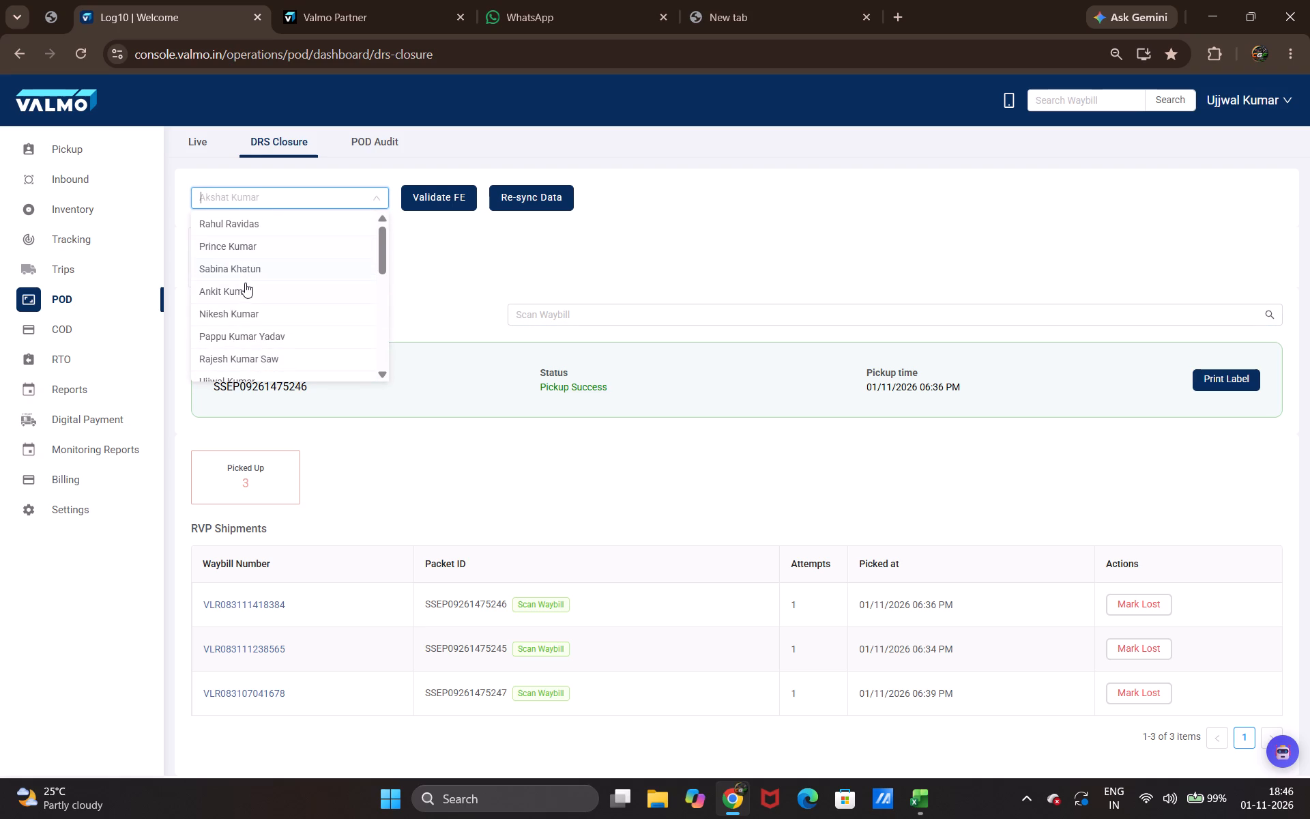
left_click(246, 290)
left_click(620, 319)
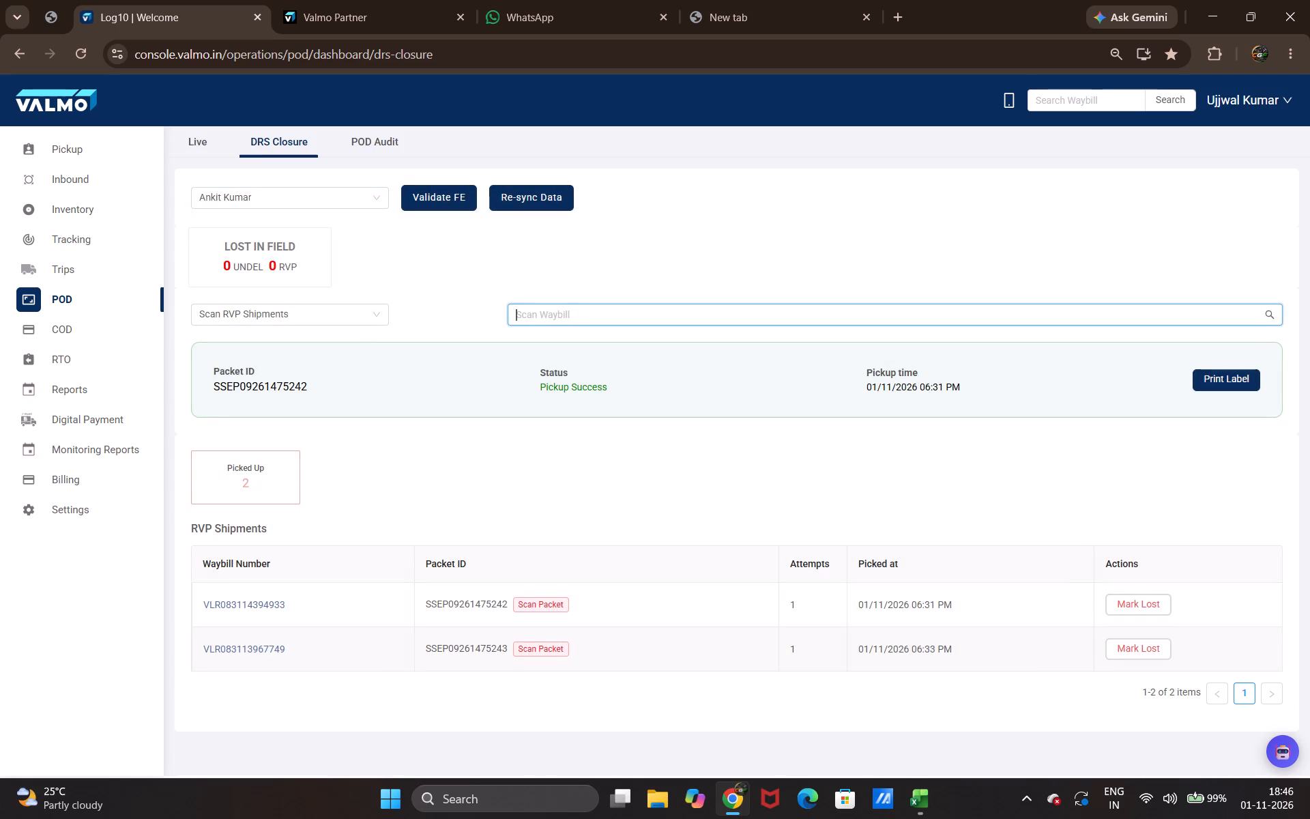
left_click(1220, 379)
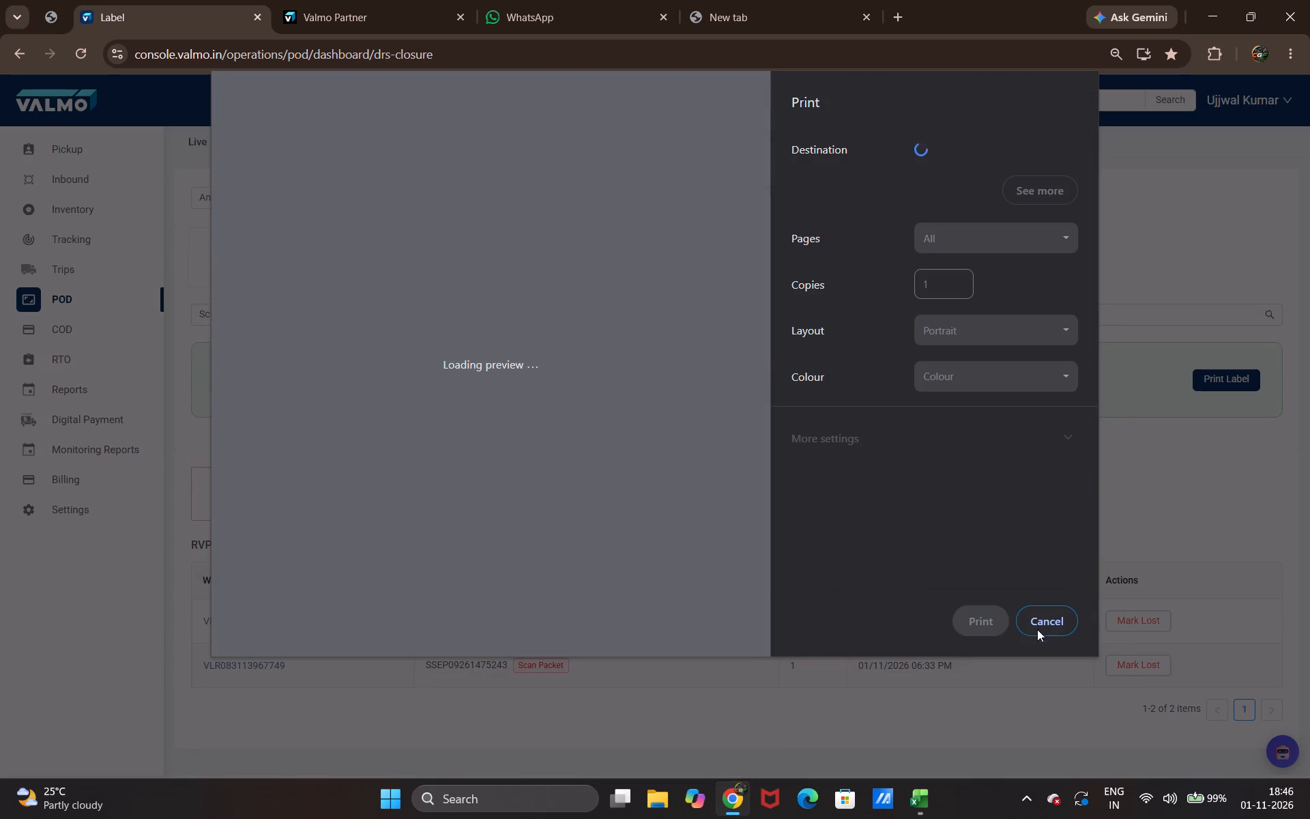
left_click(971, 620)
left_click(779, 302)
left_click(779, 312)
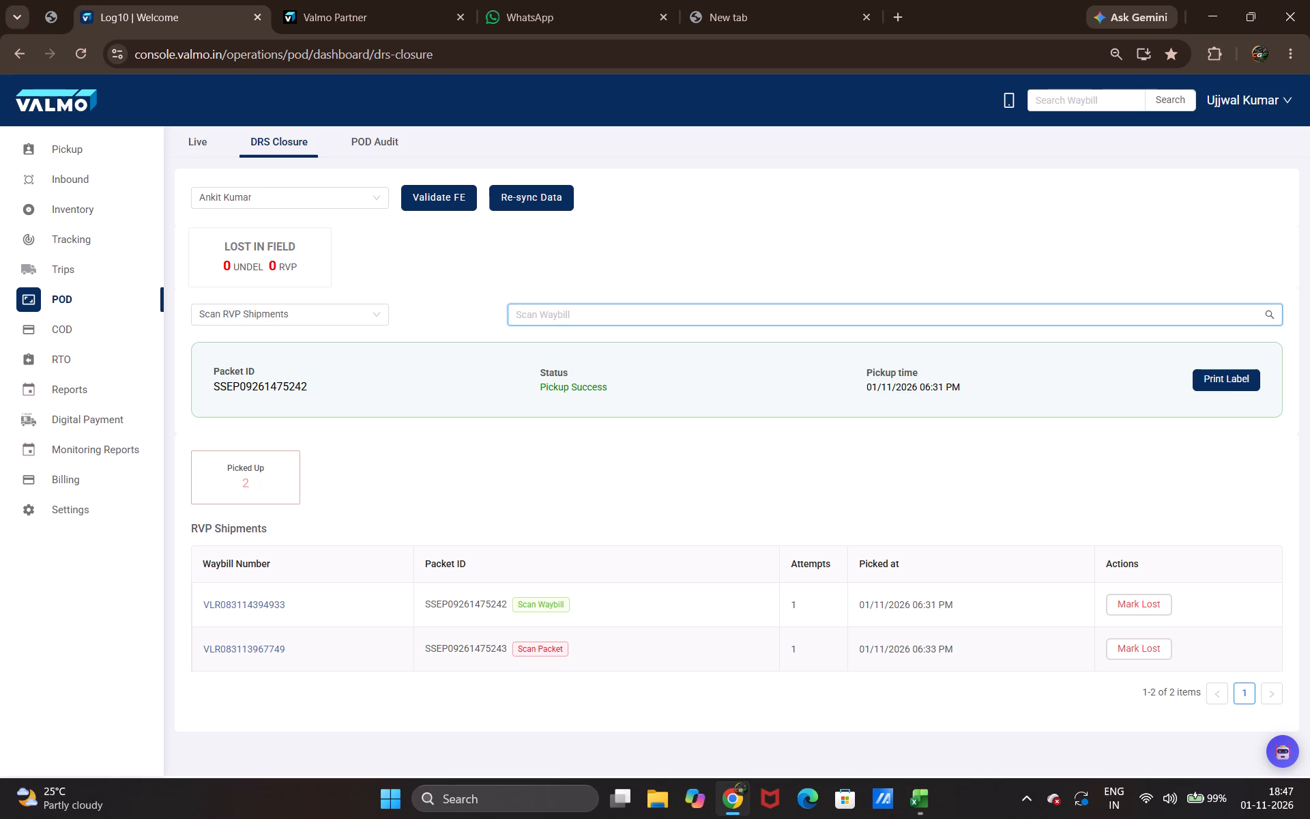
left_click(1205, 378)
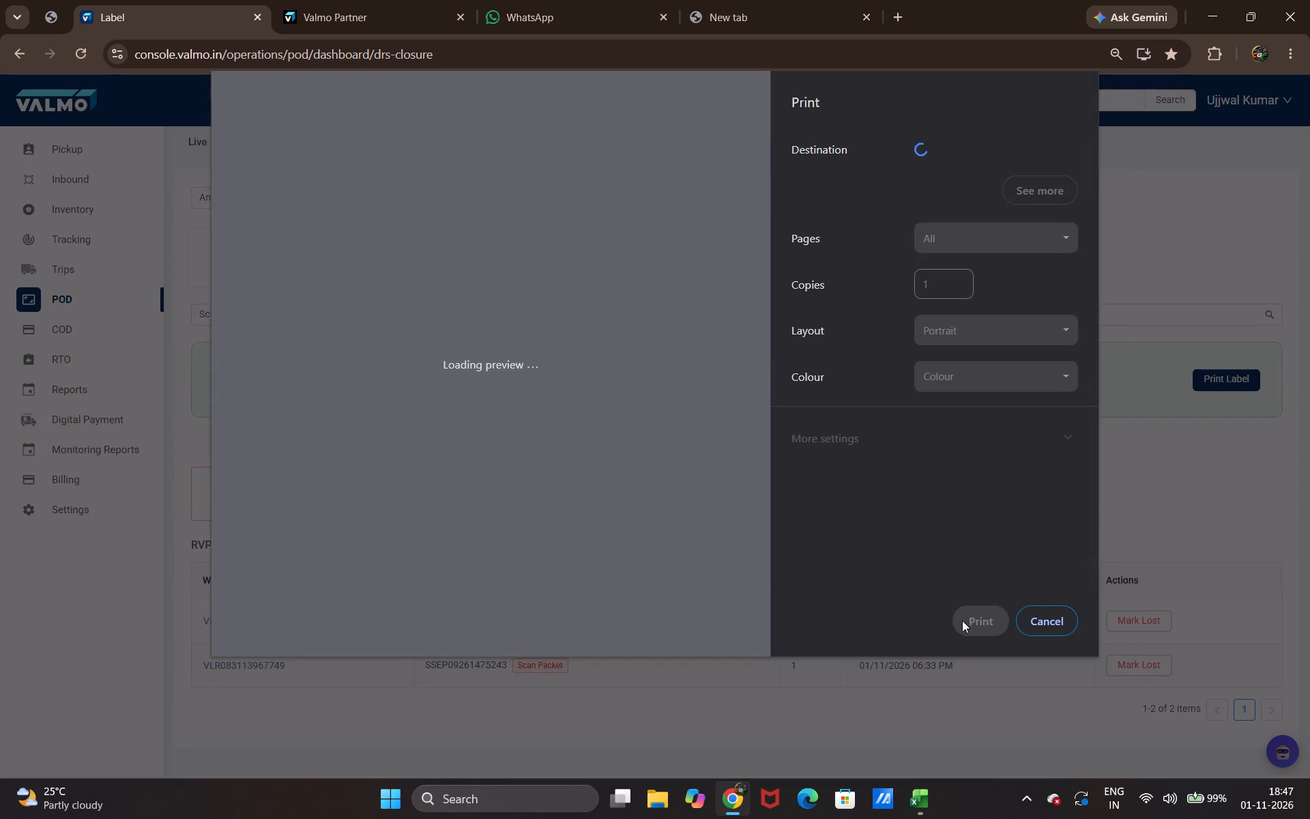
left_click(968, 618)
left_click(775, 320)
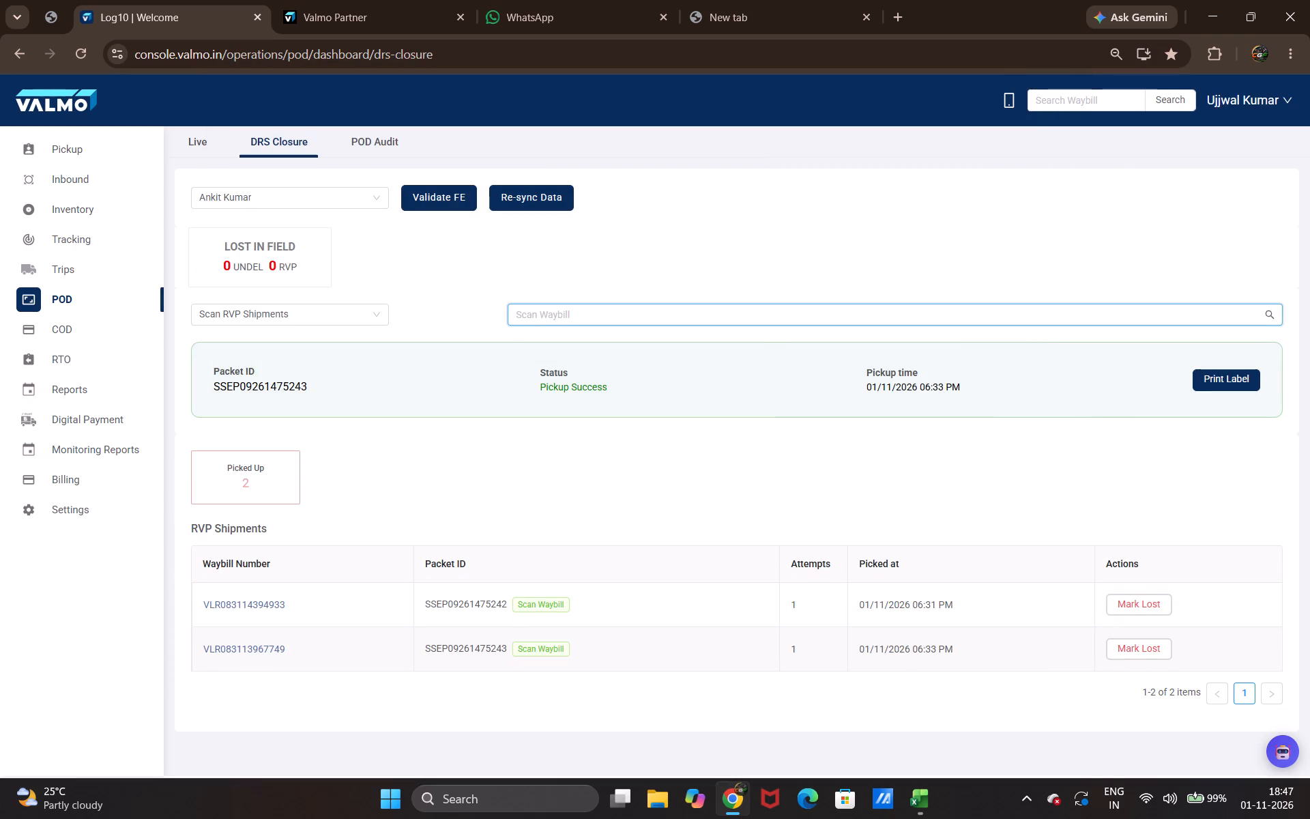
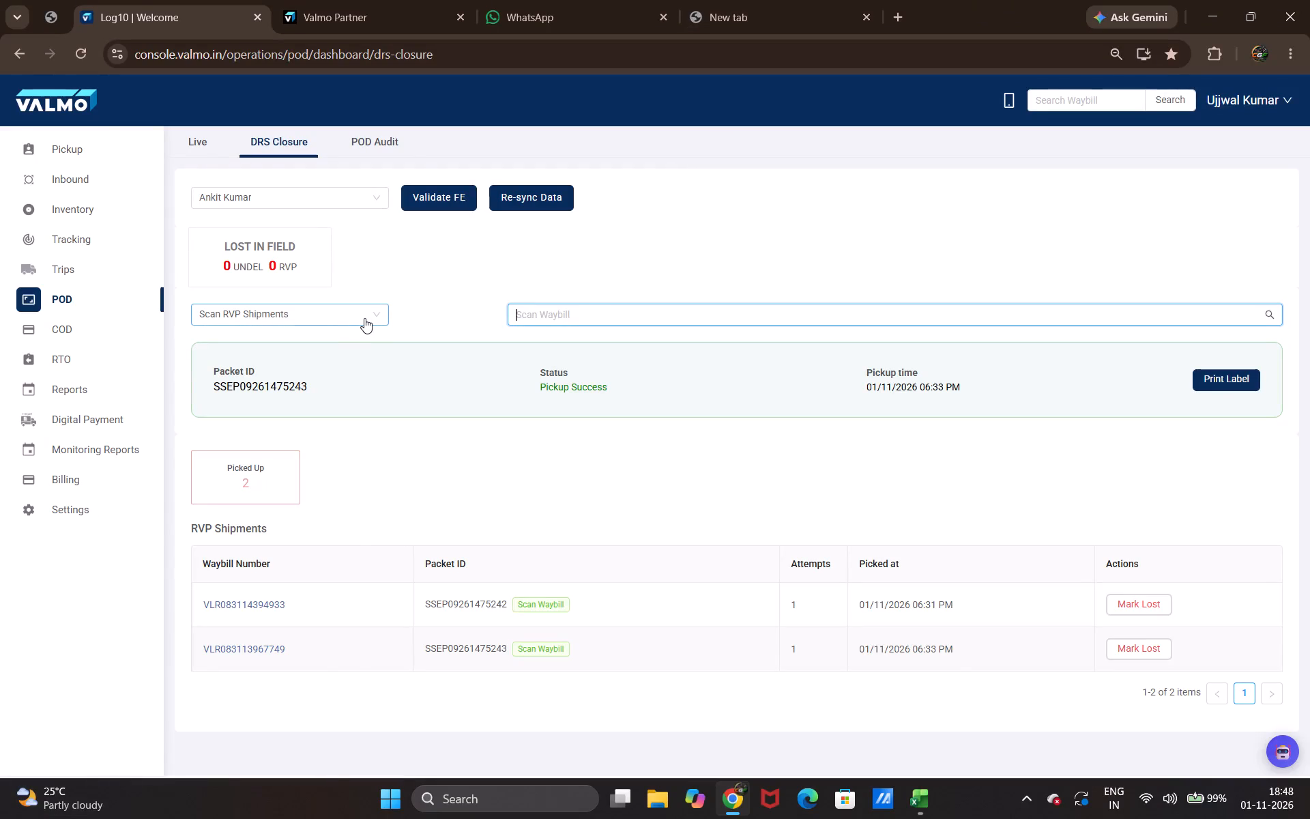
Switch from the DRS closure to the live POD overview with the POD-AWB list.
left_click(205, 136)
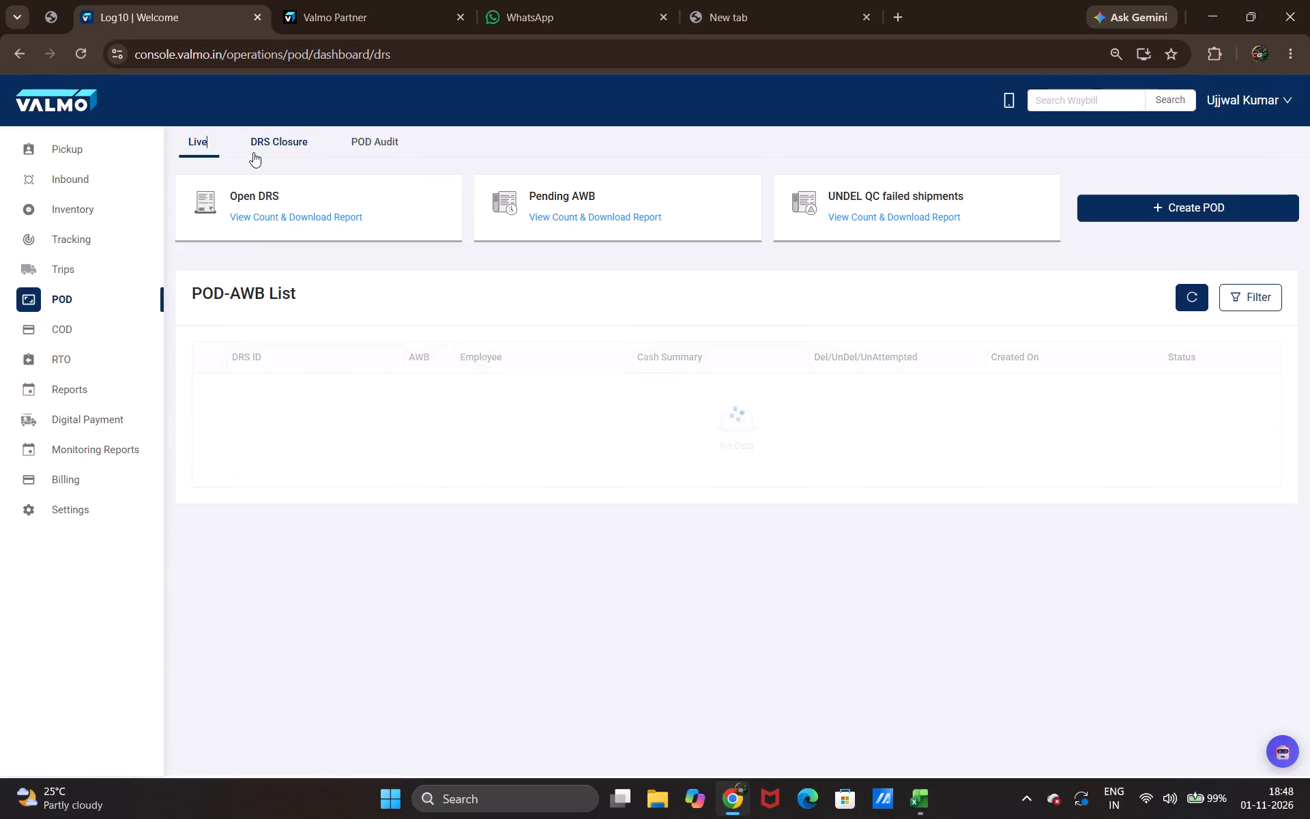
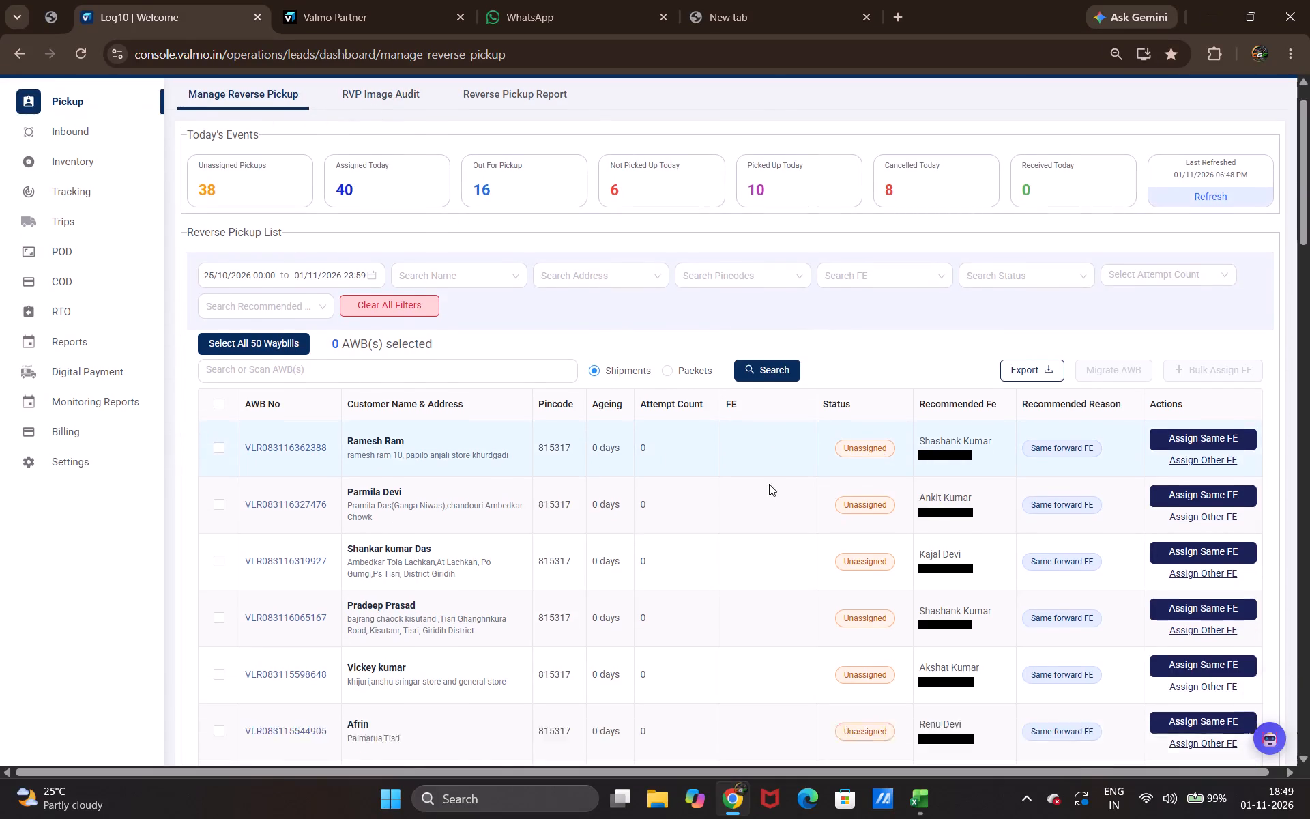
Look through the reverse pickup list to examine the pickup statuses, assigned FEs and recommended FEs.
scroll(769, 484, "down", 1)
scroll(444, 457, "down", 5)
scroll(551, 347, "down", 5)
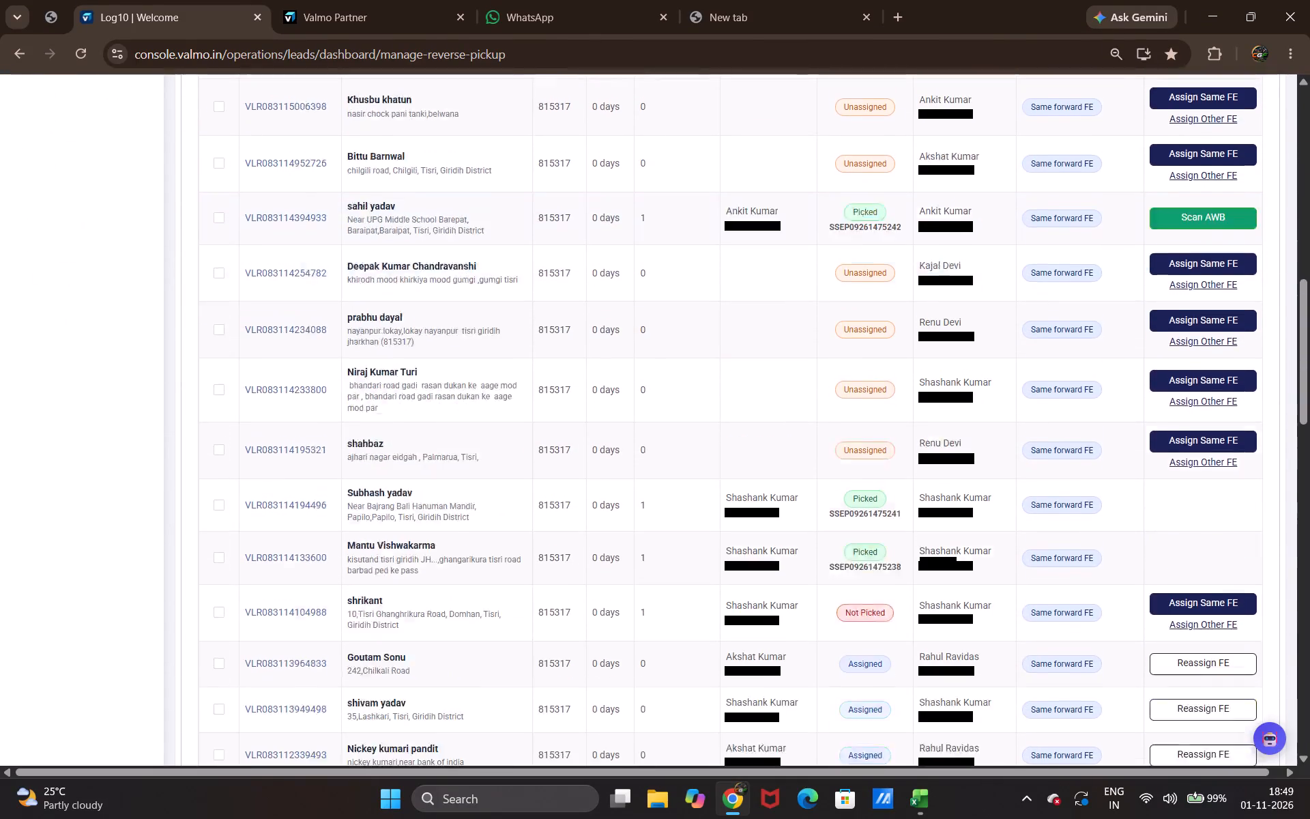
scroll(508, 343, "down", 3)
scroll(1082, 477, "up", 4)
scroll(963, 530, "up", 15)
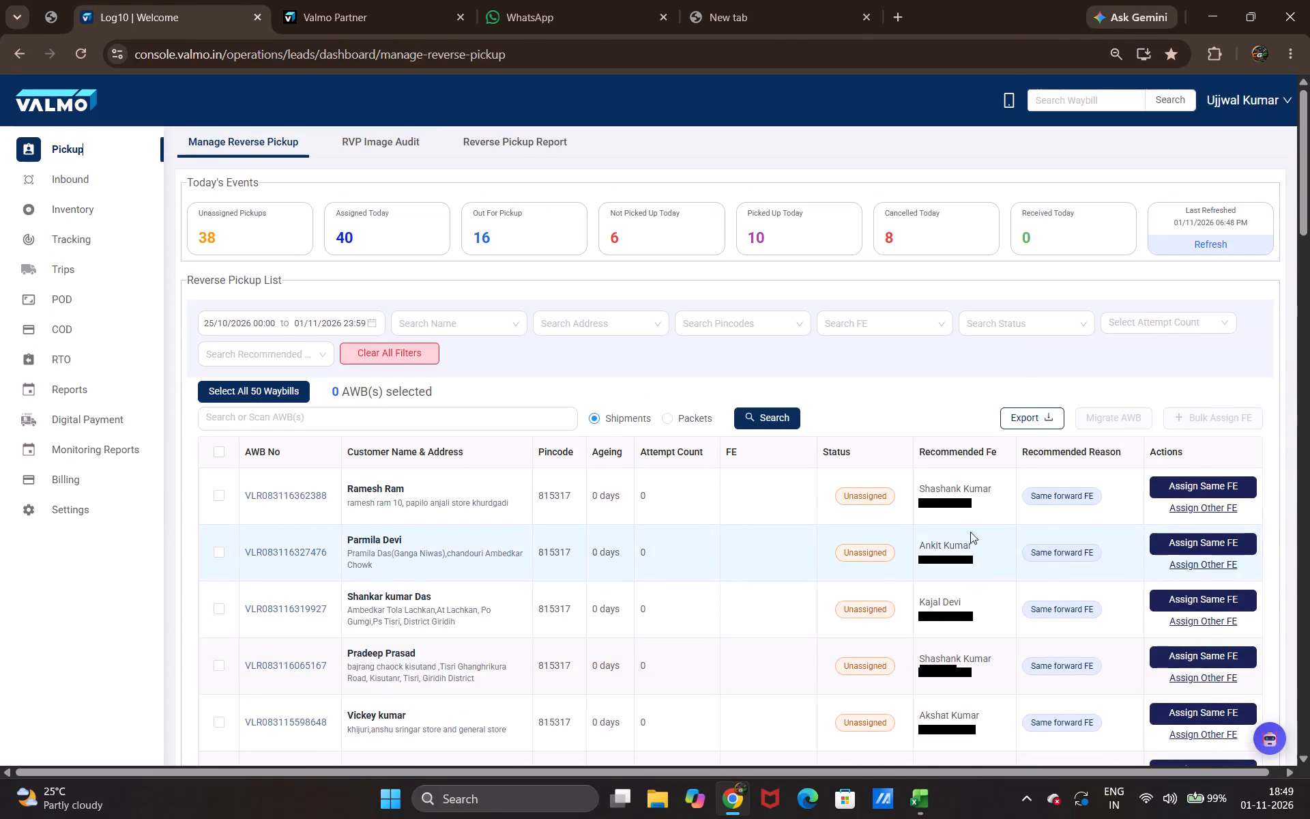
scroll(970, 532, "down", 4)
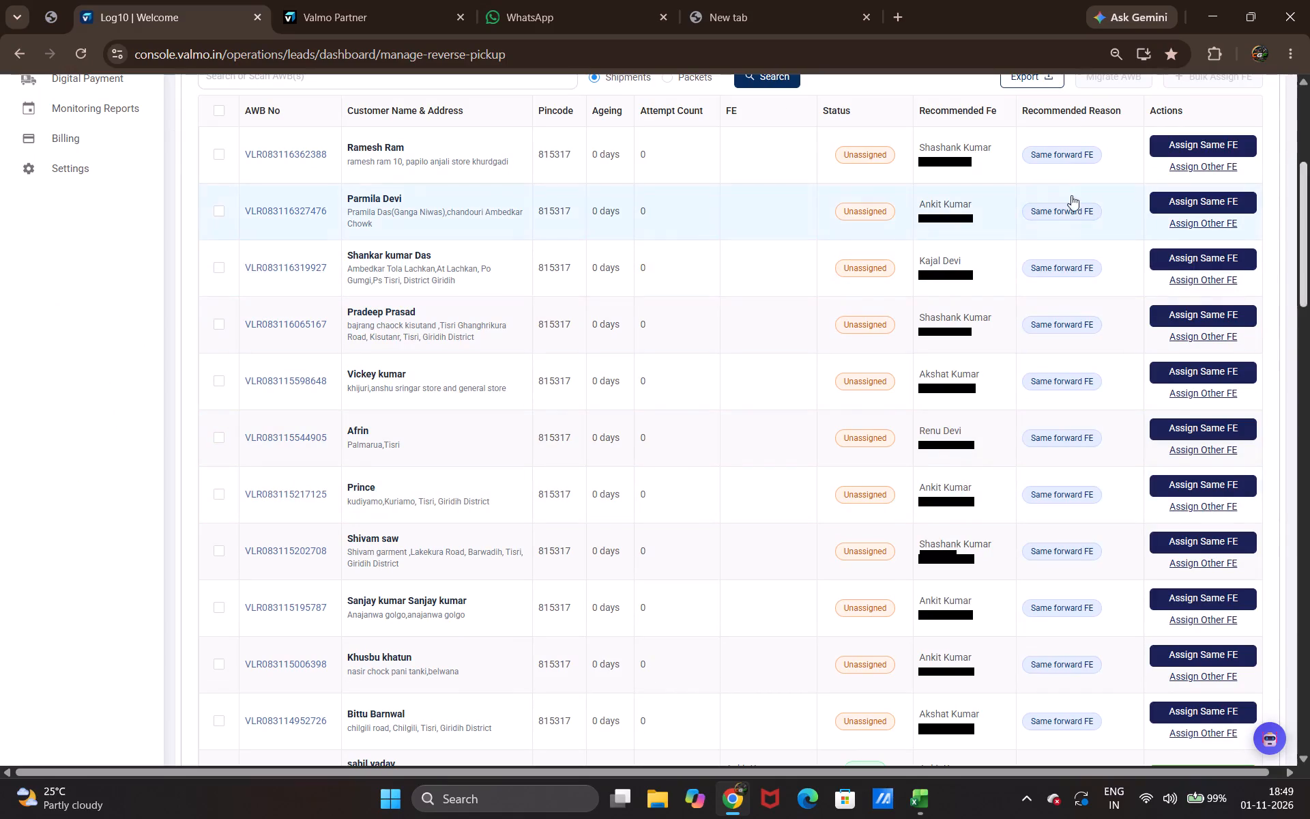
scroll(278, 192, "up", 1)
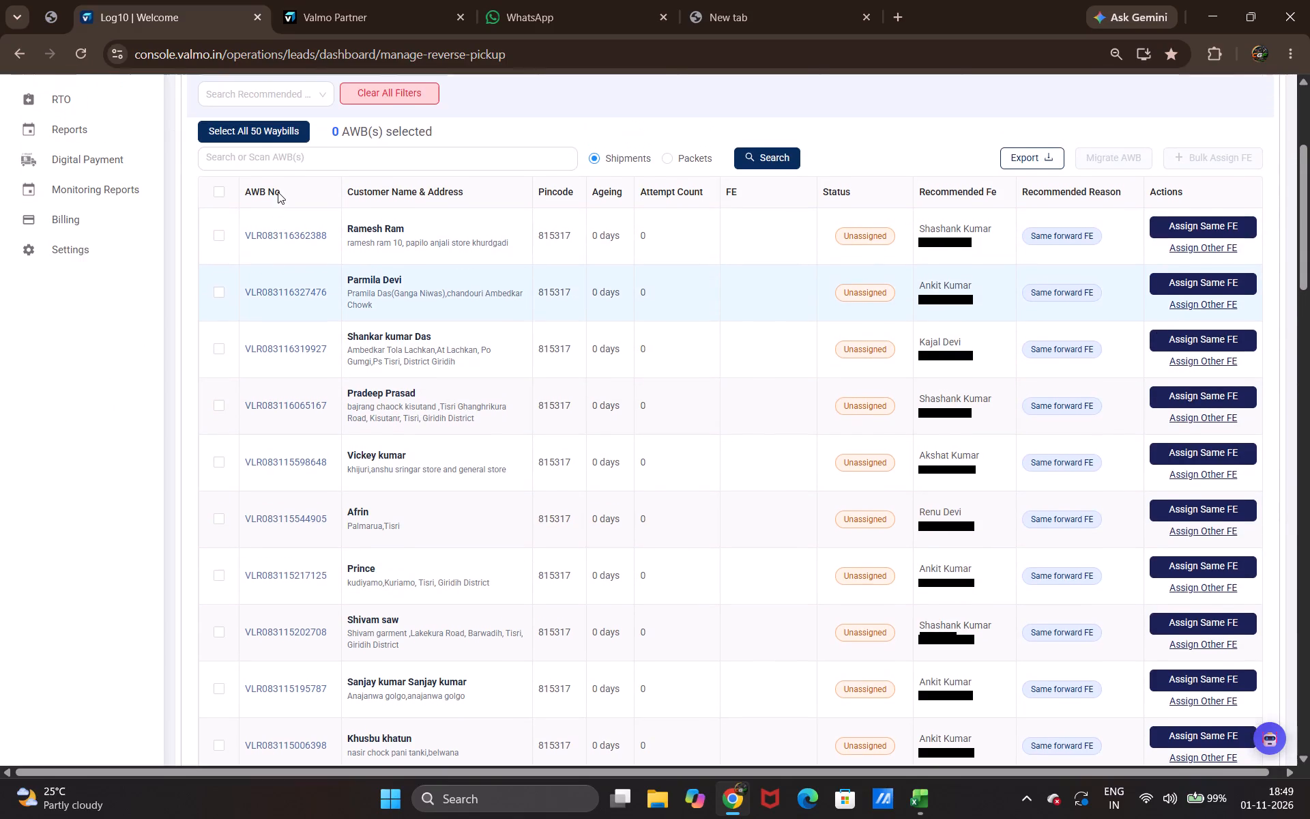
Highlight the reverse pickup table from its header row to the end of page 1 and review its entries.
left_click_drag(197, 180, 929, 658)
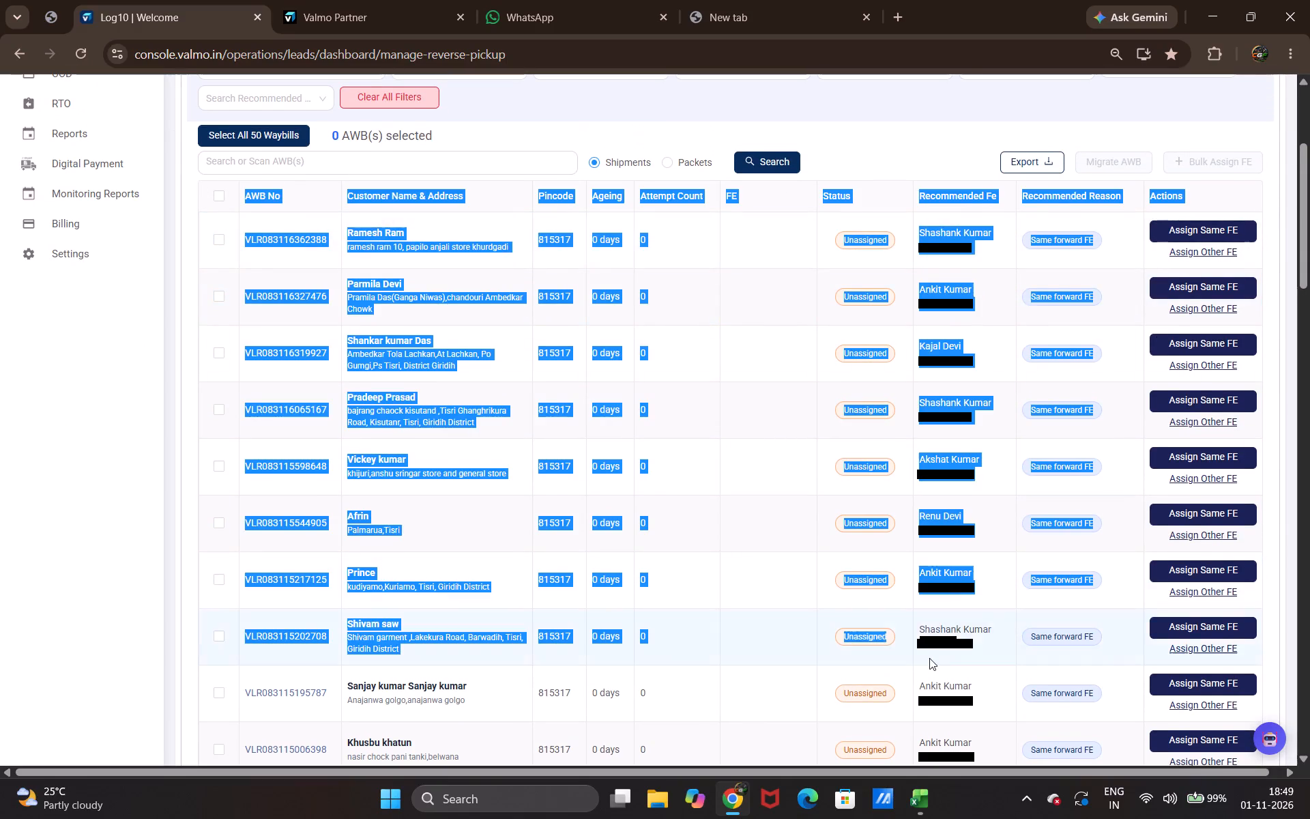
left_click_drag(929, 658, 1066, 762)
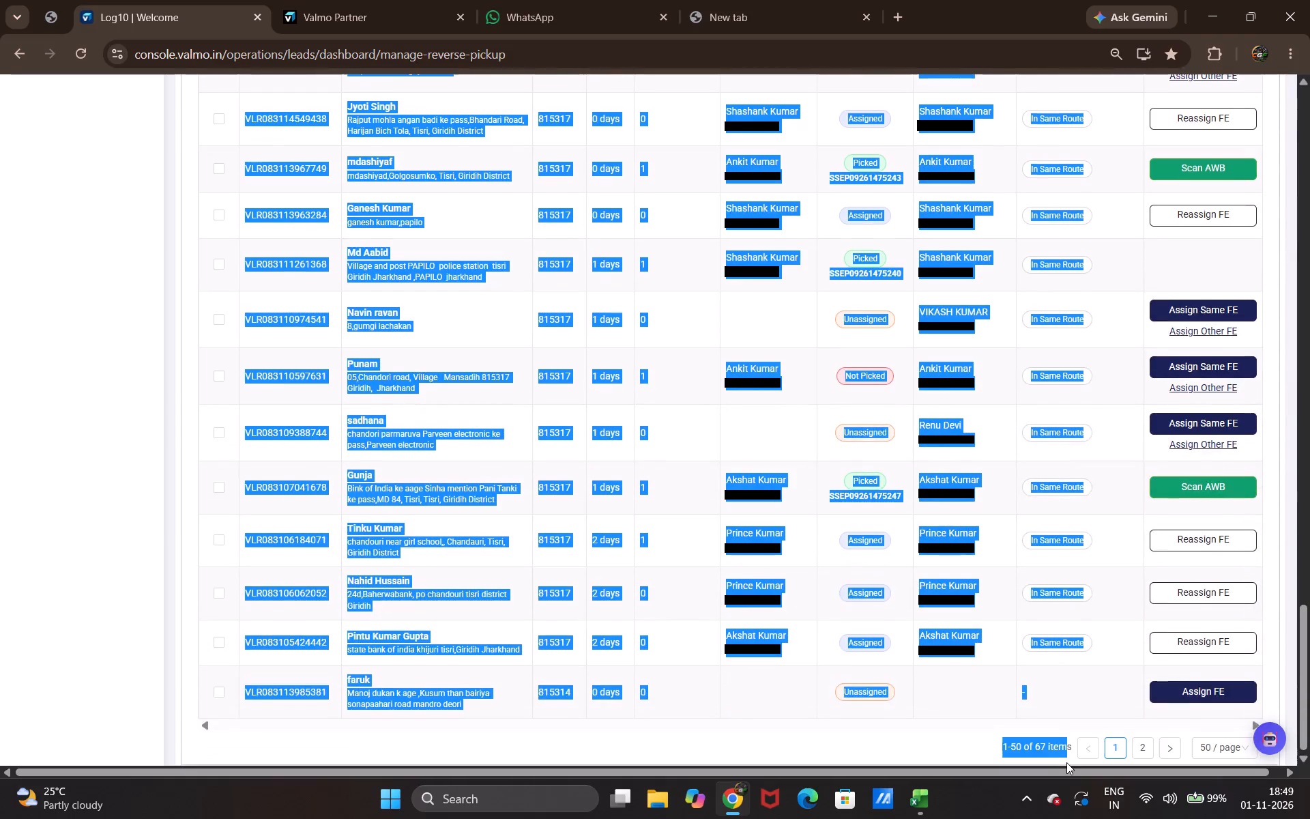
left_click_drag(1066, 762, 1116, 720)
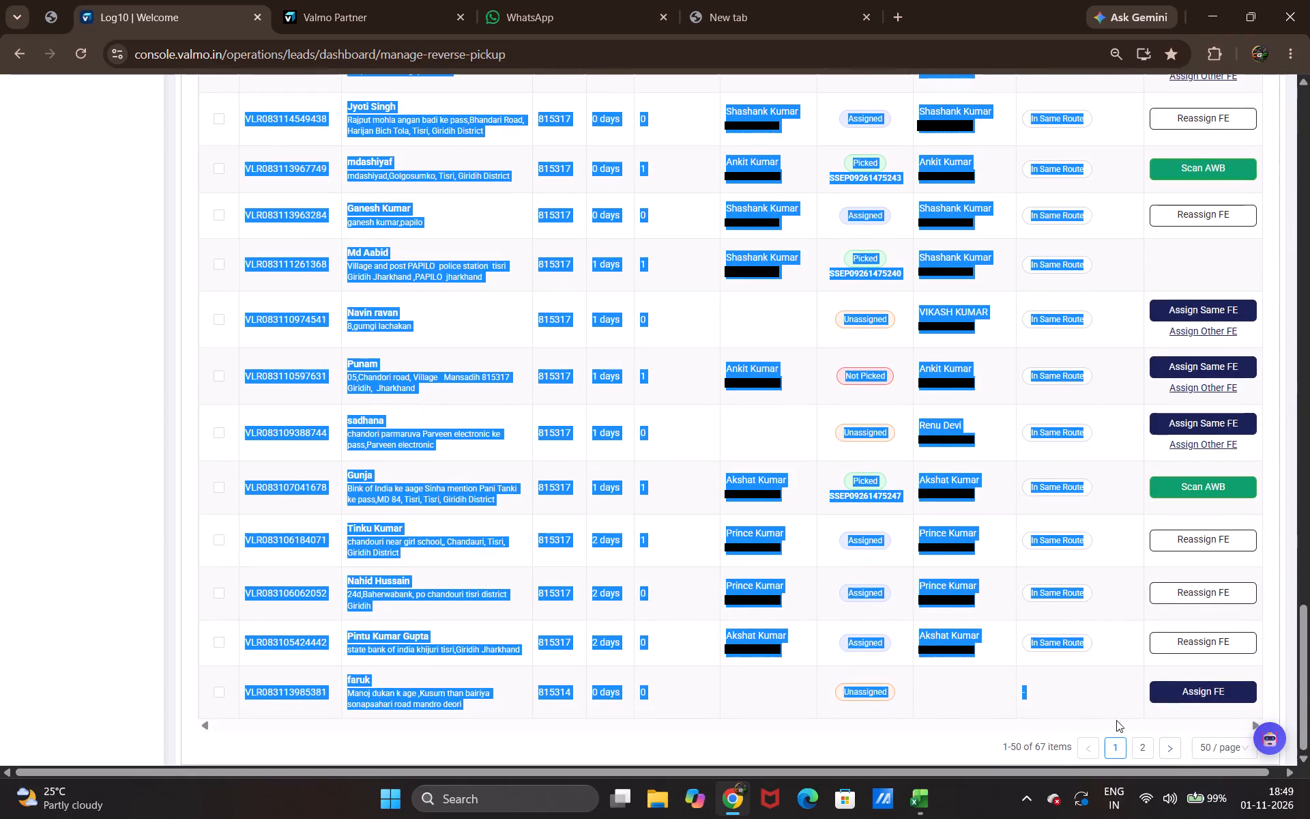
left_click_drag(1116, 720, 1120, 709)
scroll(1053, 695, "up", 7)
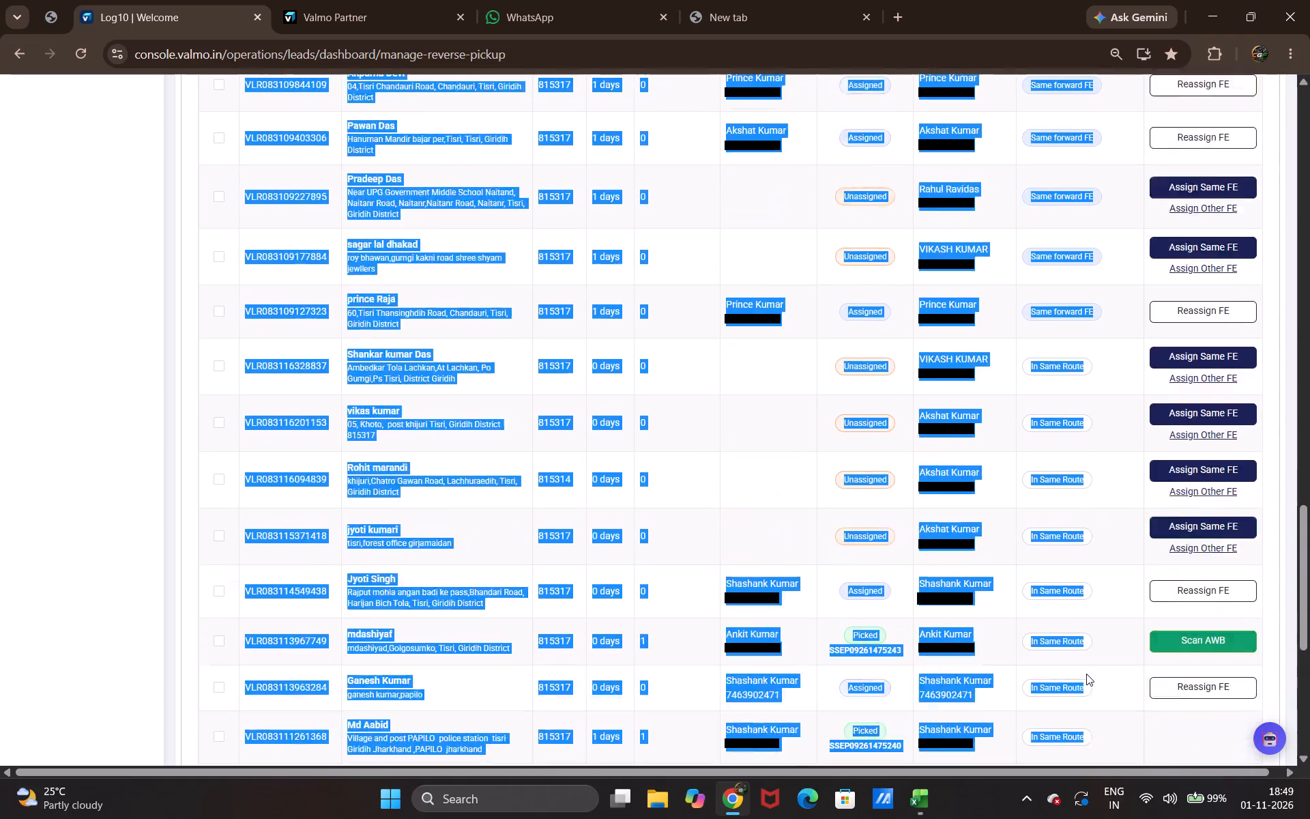
scroll(1086, 674, "up", 16)
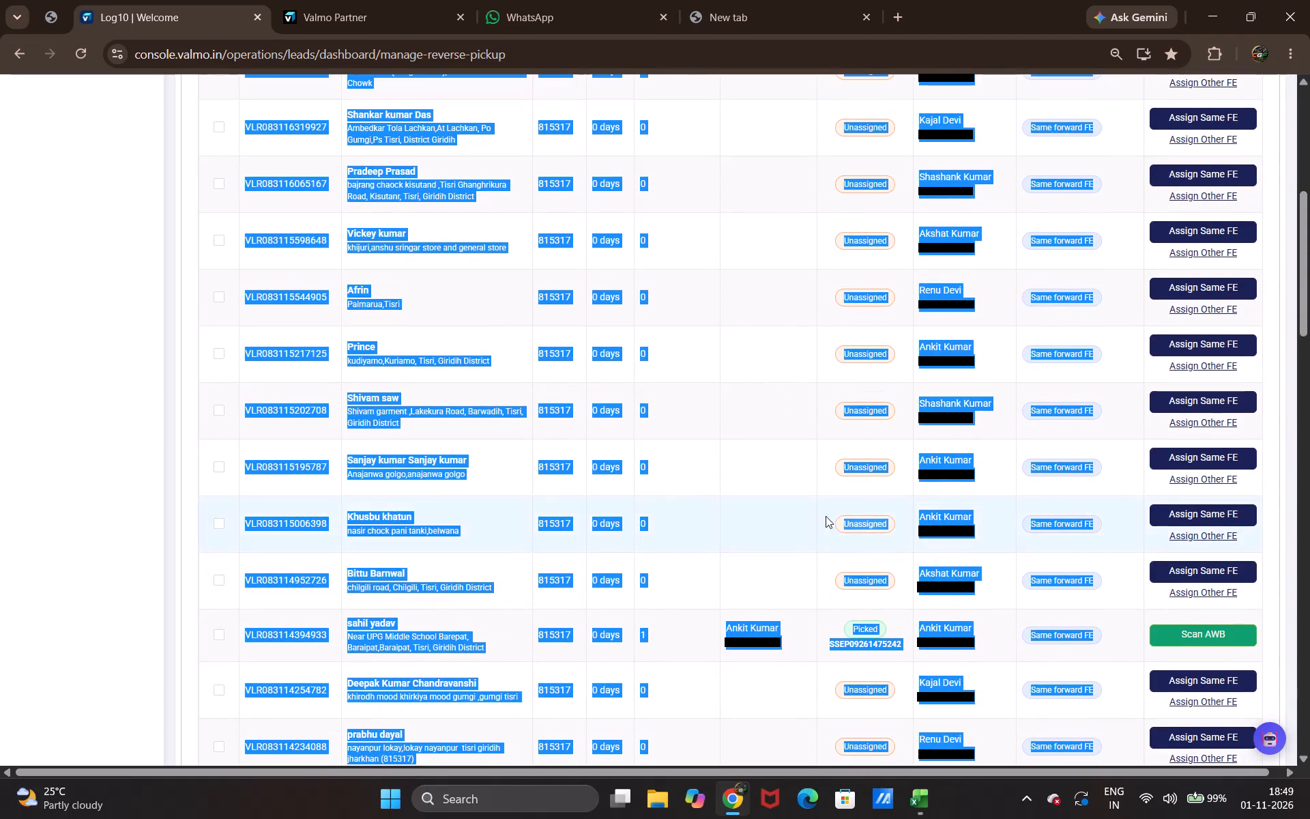
left_click_drag(806, 513, 744, 509)
left_click_drag(786, 495, 716, 495)
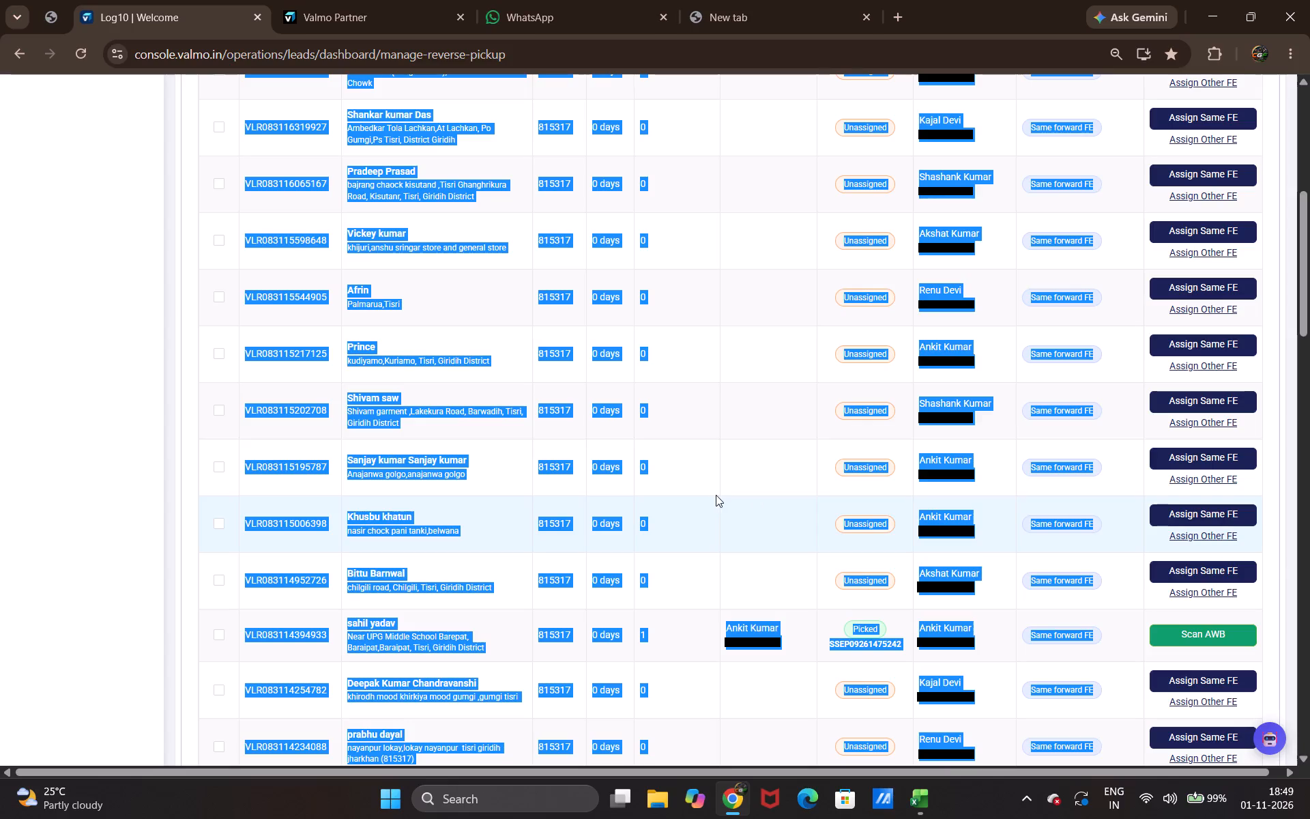
left_click(729, 386)
scroll(313, 406, "up", 8)
scroll(314, 462, "down", 4)
scroll(312, 465, "up", 4)
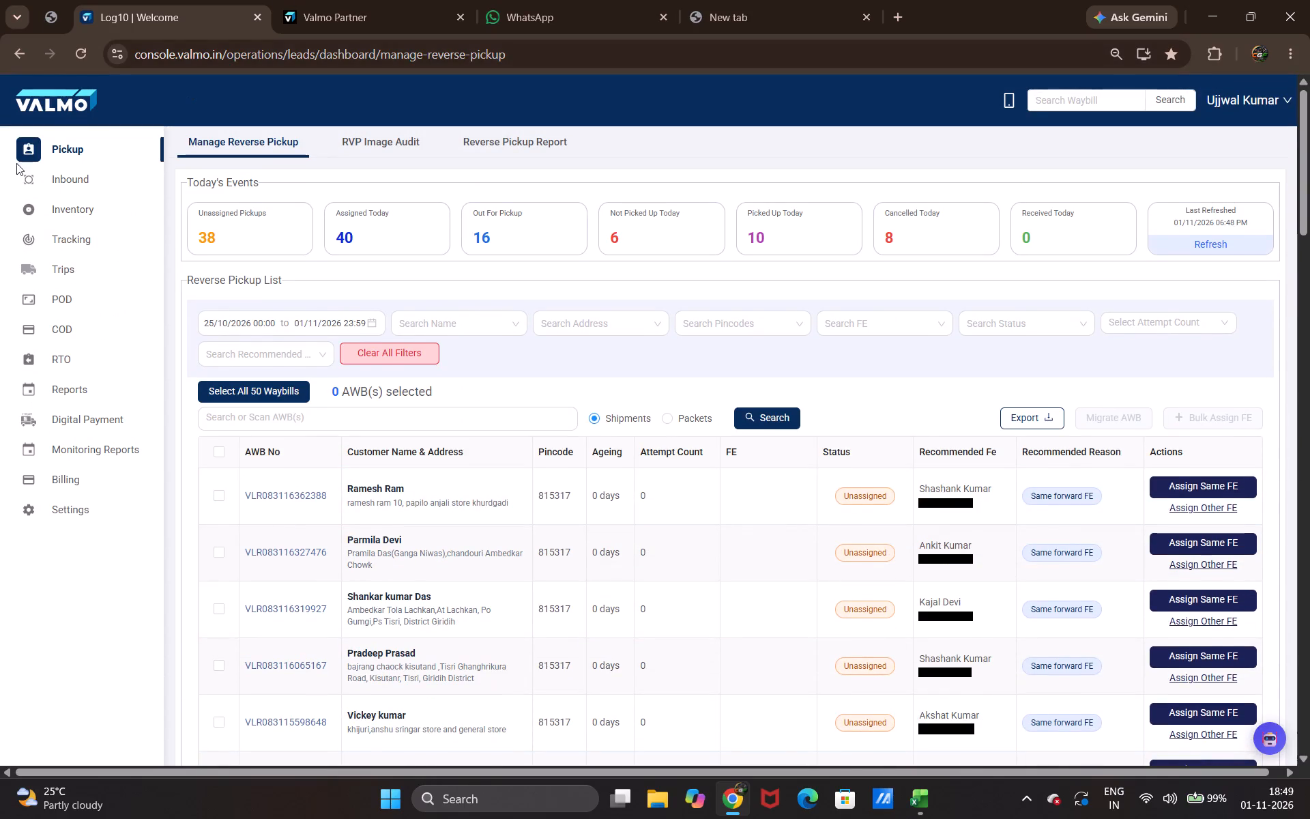
scroll(100, 279, "down", 2)
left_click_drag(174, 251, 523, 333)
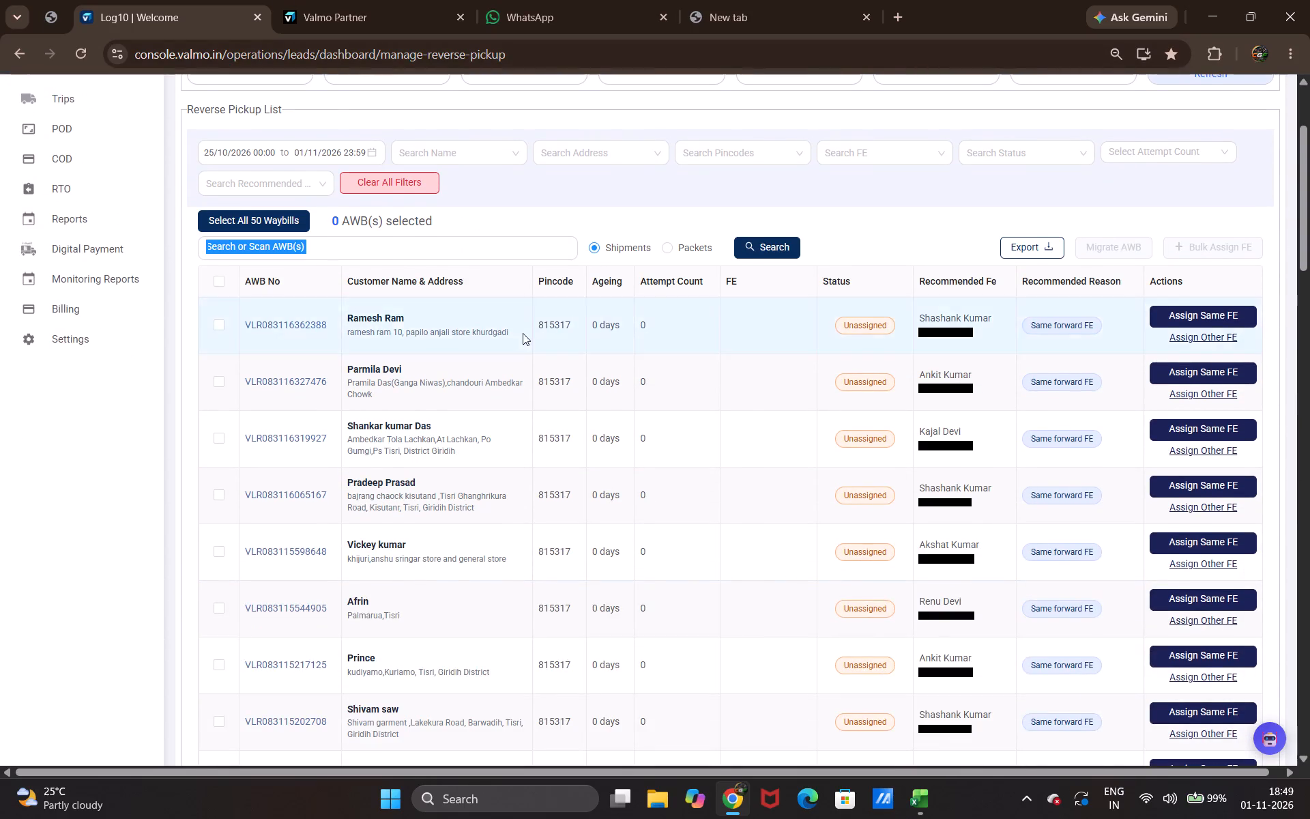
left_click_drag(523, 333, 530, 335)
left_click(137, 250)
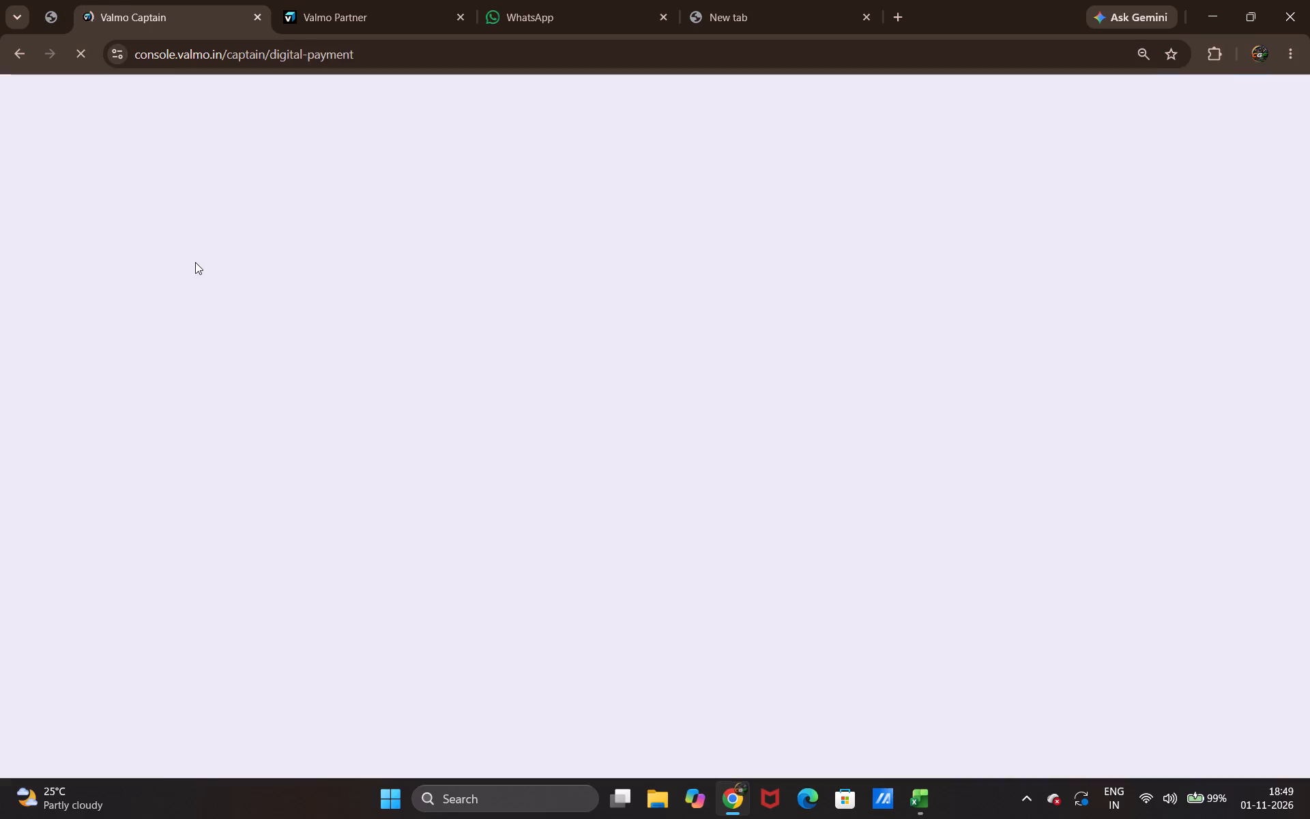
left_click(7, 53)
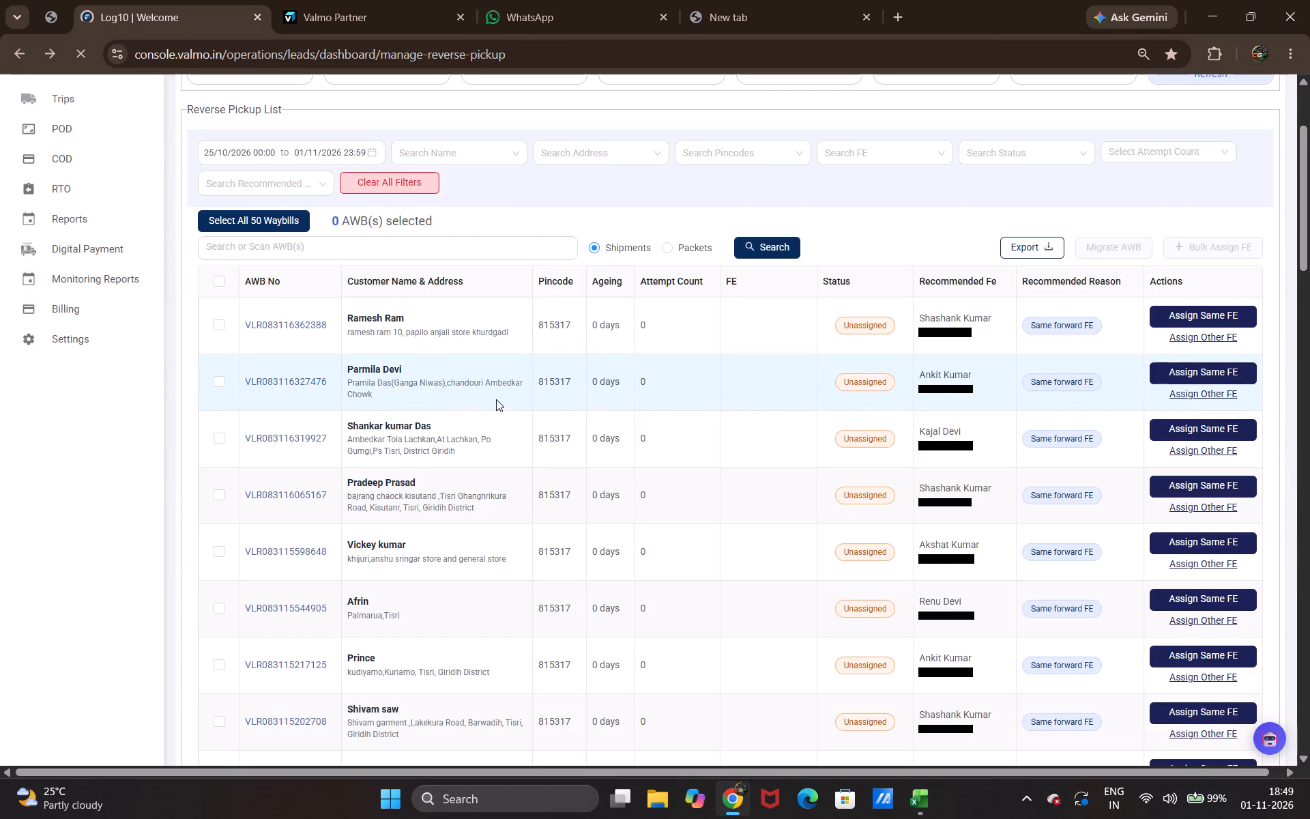
Open the second waybill in the reverse pickup list and examine its consignee and consignment details.
left_click(291, 383)
left_click(213, 402)
left_click(239, 387)
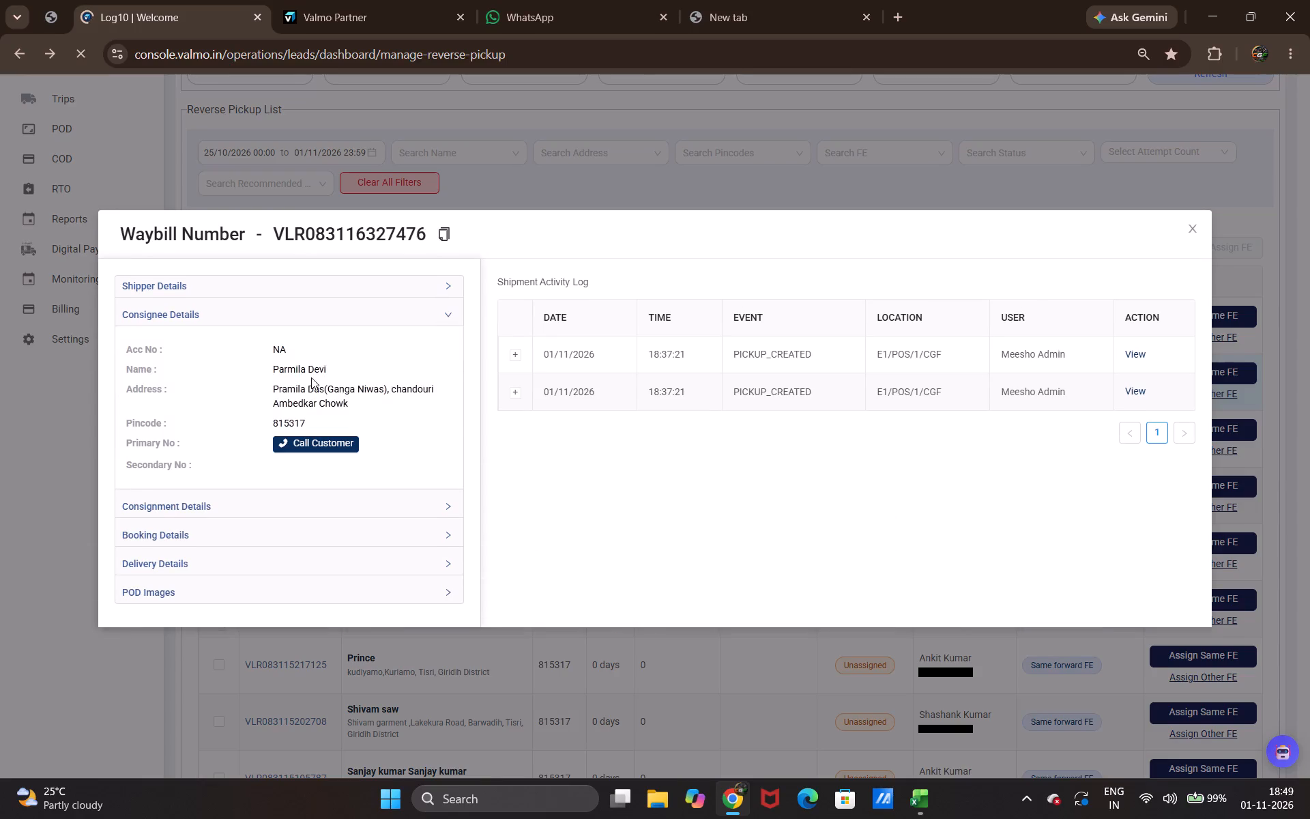
left_click(367, 324)
left_click(363, 416)
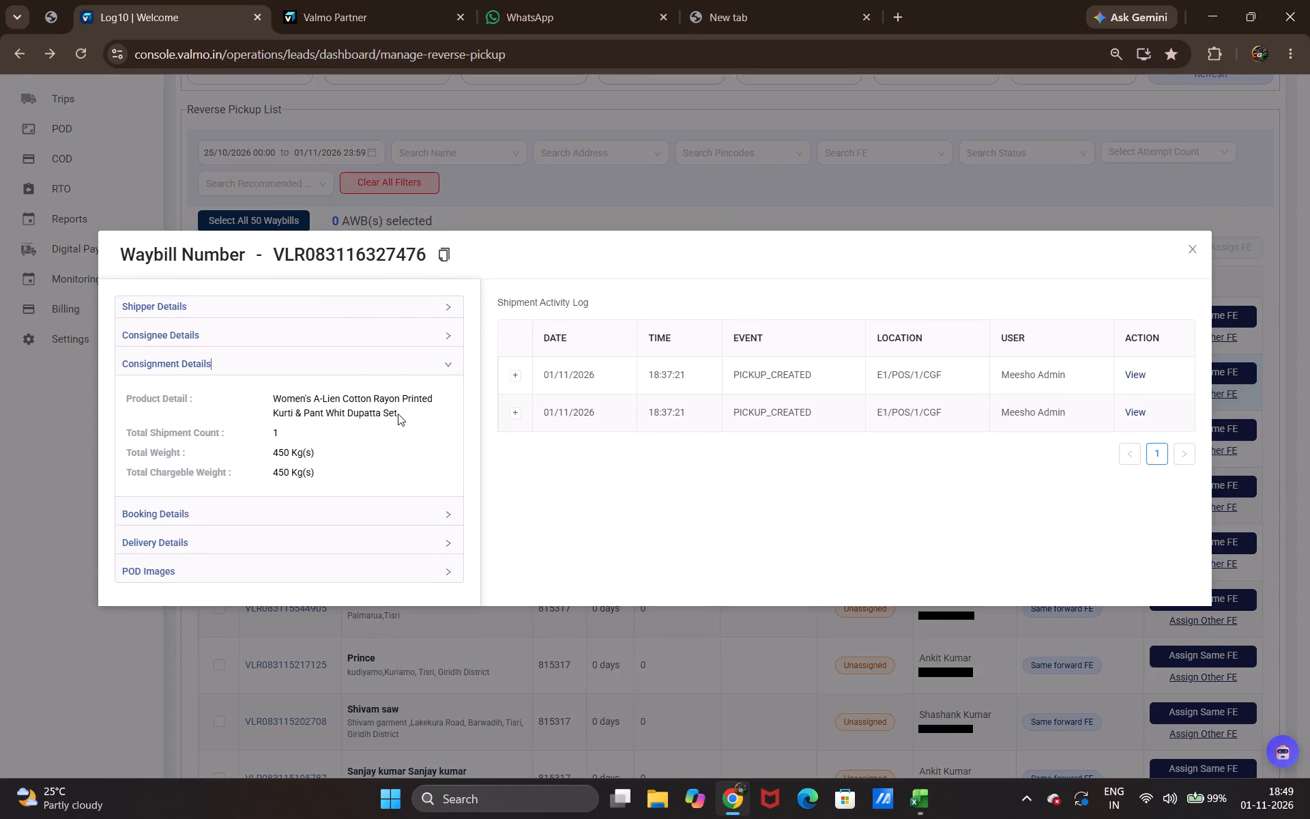
left_click(428, 364)
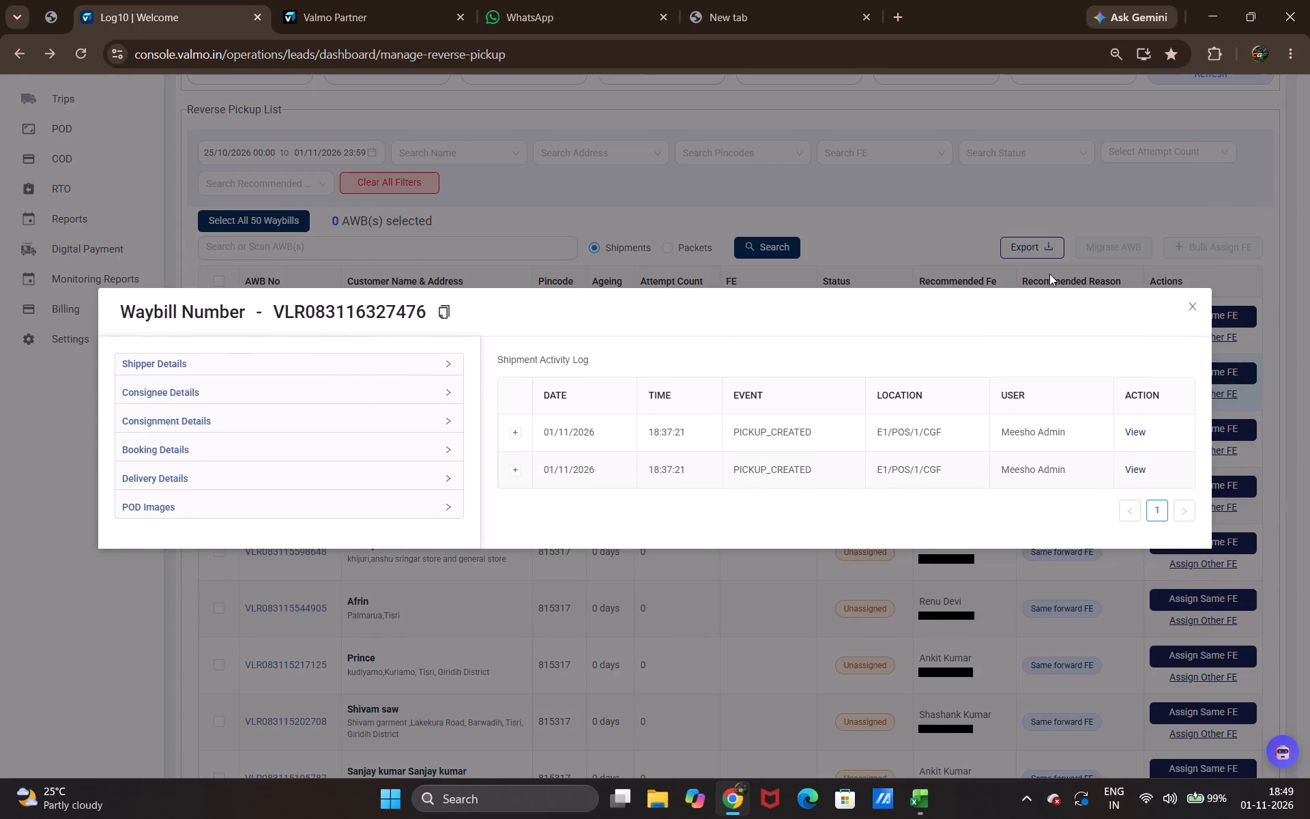
left_click(1197, 308)
Review page 1 of the reverse pickup list down to its last row, checking the picked, not picked and assigned pickups.
scroll(645, 405, "up", 3)
scroll(559, 414, "down", 10)
scroll(503, 373, "down", 7)
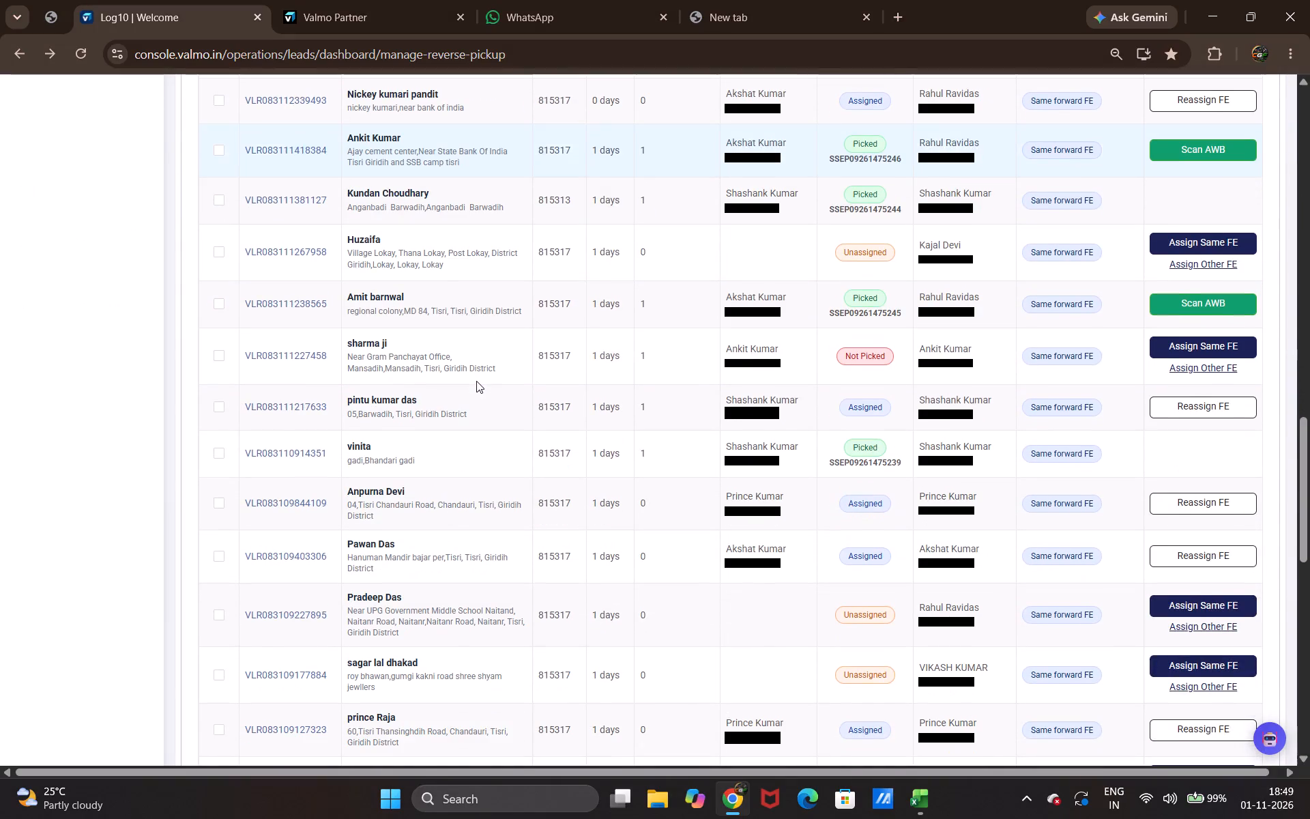
scroll(481, 379, "down", 3)
scroll(482, 367, "up", 3)
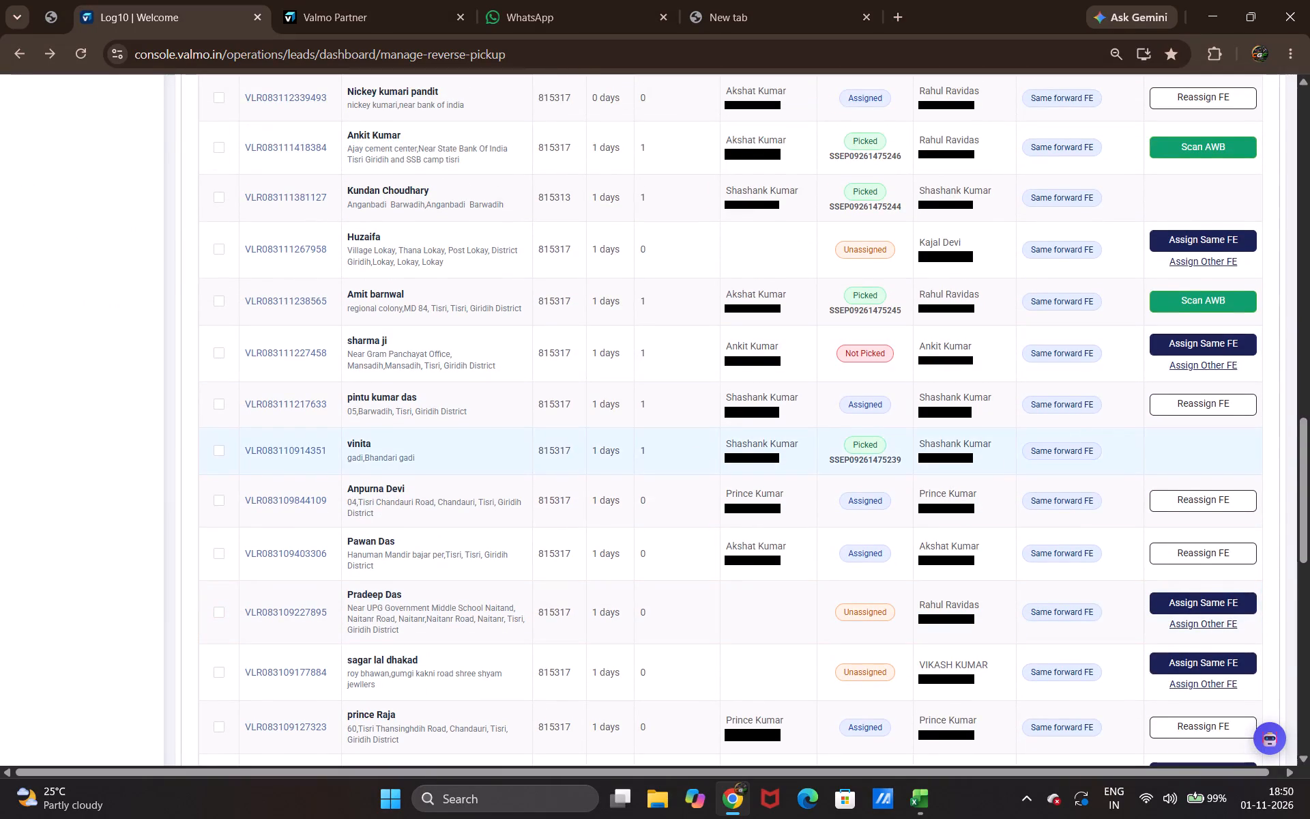
scroll(755, 468, "up", 8)
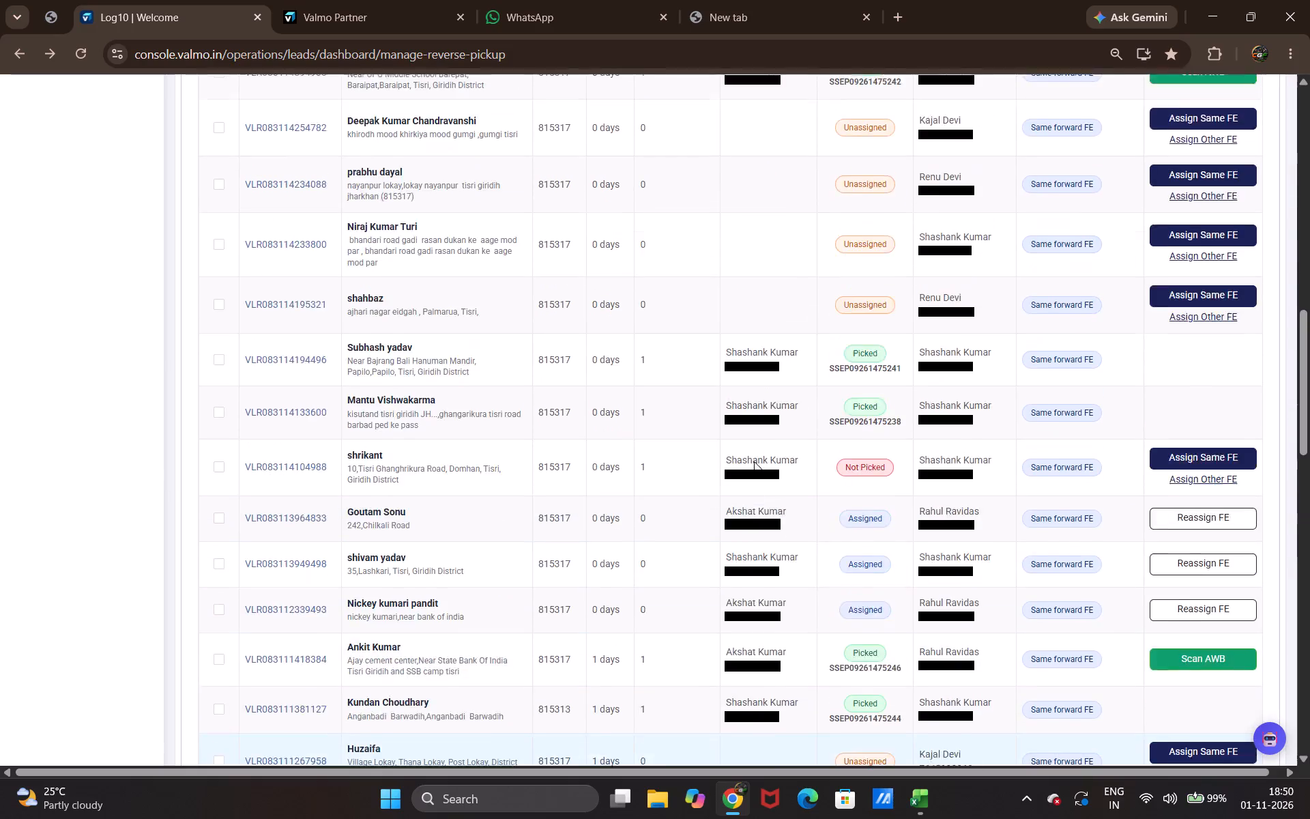
scroll(754, 461, "up", 16)
scroll(754, 461, "down", 11)
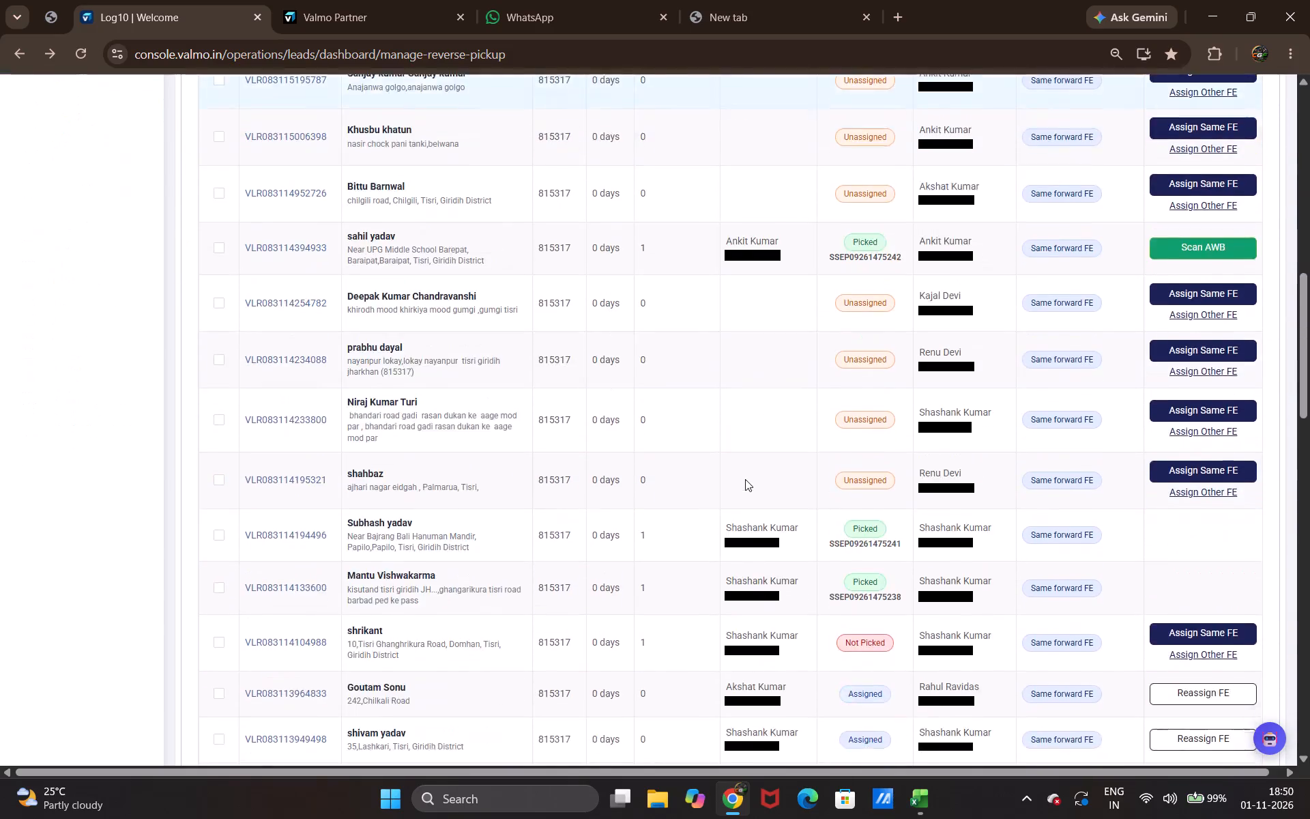
scroll(745, 479, "down", 20)
scroll(745, 479, "down", 3)
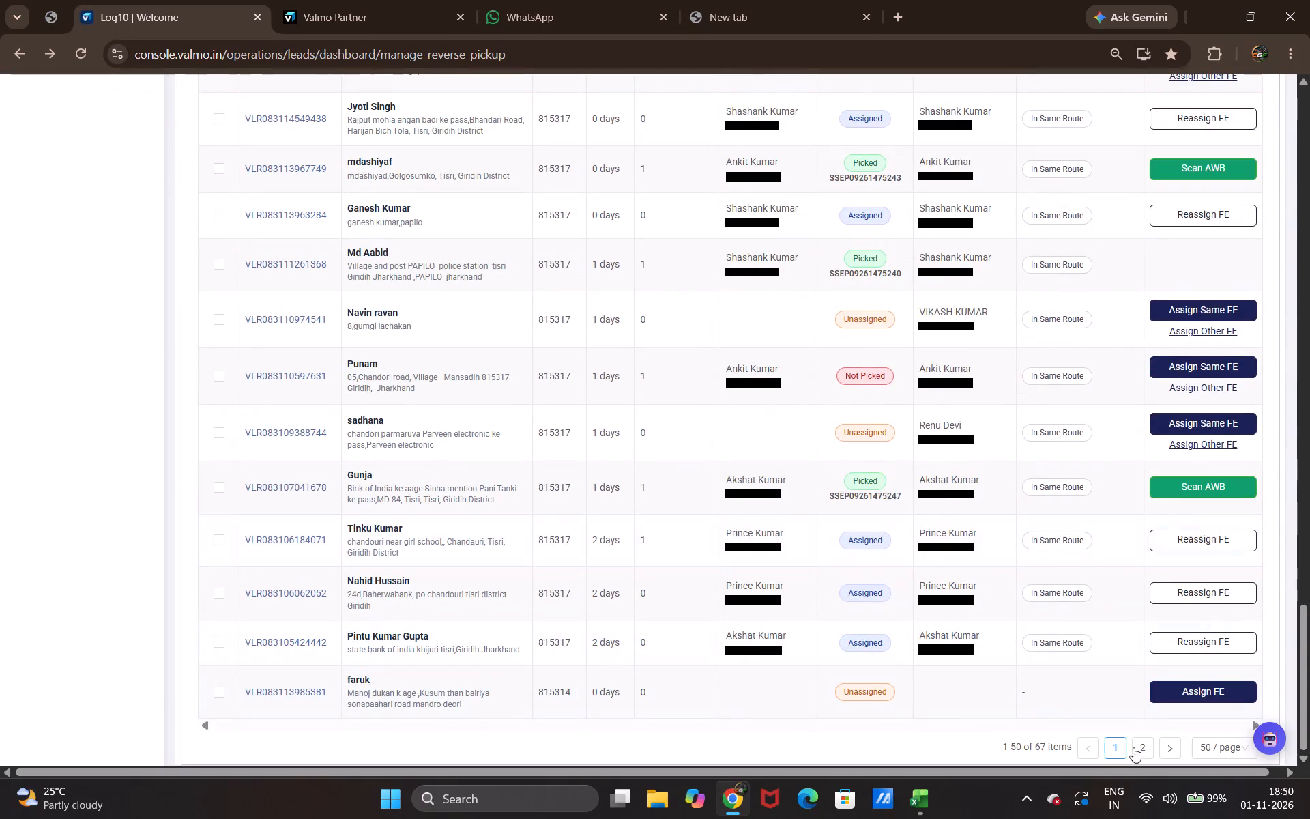
Open page 2 of the reverse pickup list and review its remaining pickups.
left_click(1140, 743)
scroll(817, 527, "down", 4)
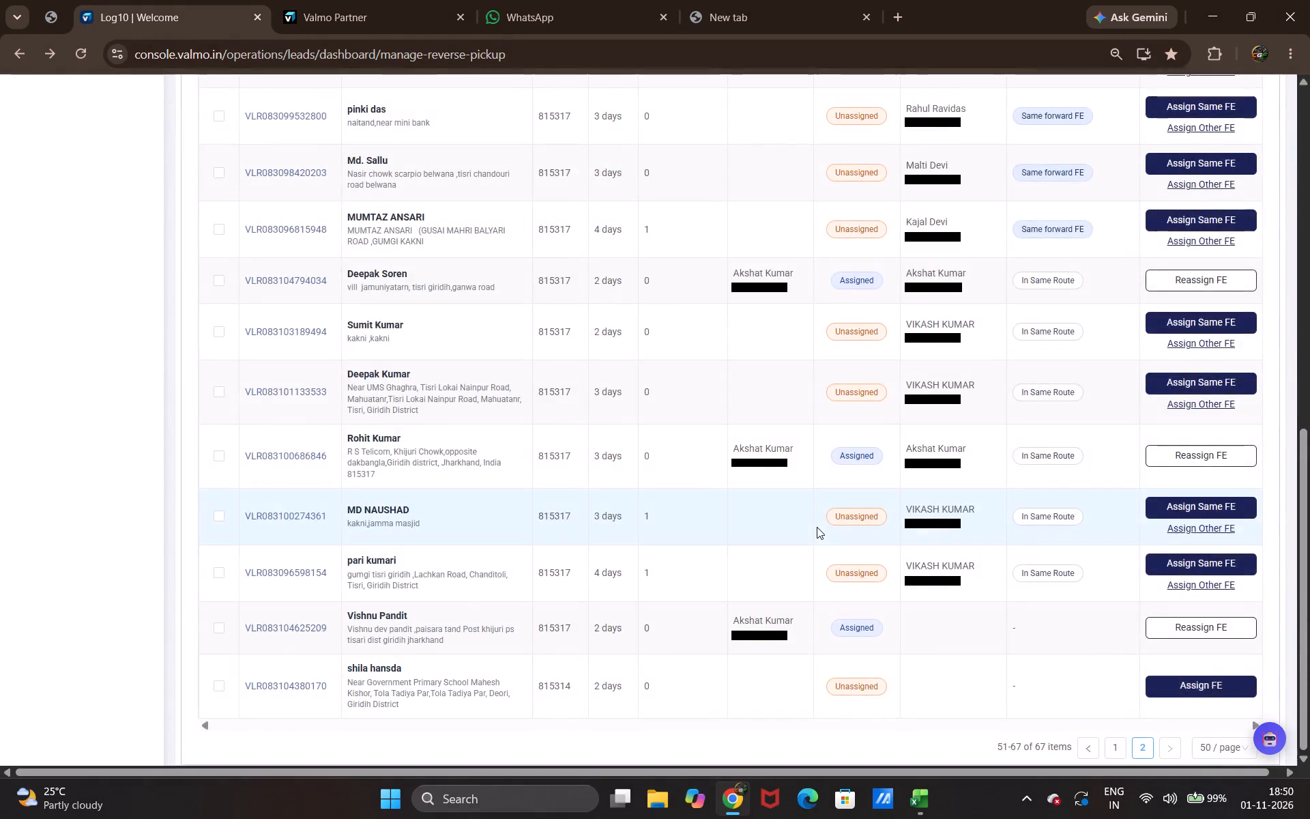
scroll(817, 527, "up", 13)
scroll(815, 527, "down", 13)
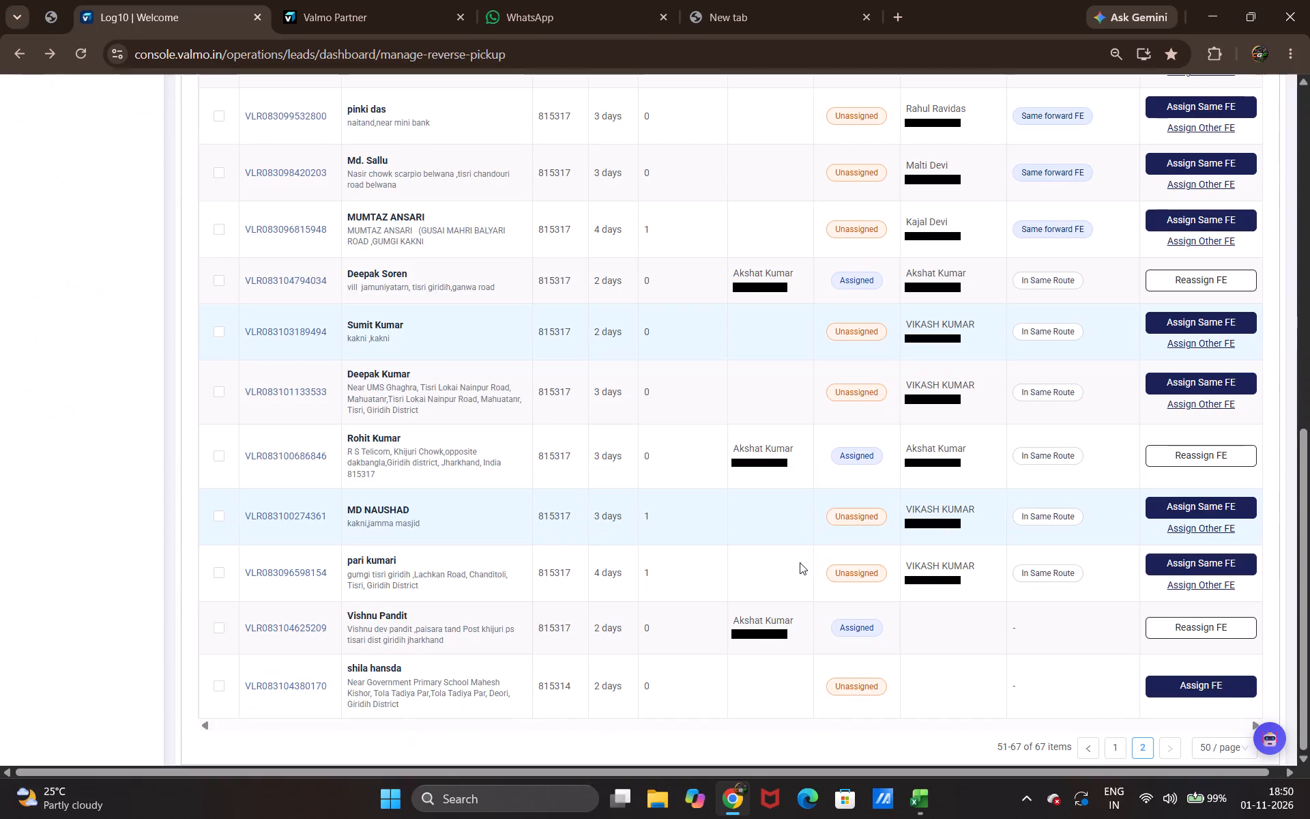
scroll(798, 563, "down", 4)
scroll(786, 573, "up", 18)
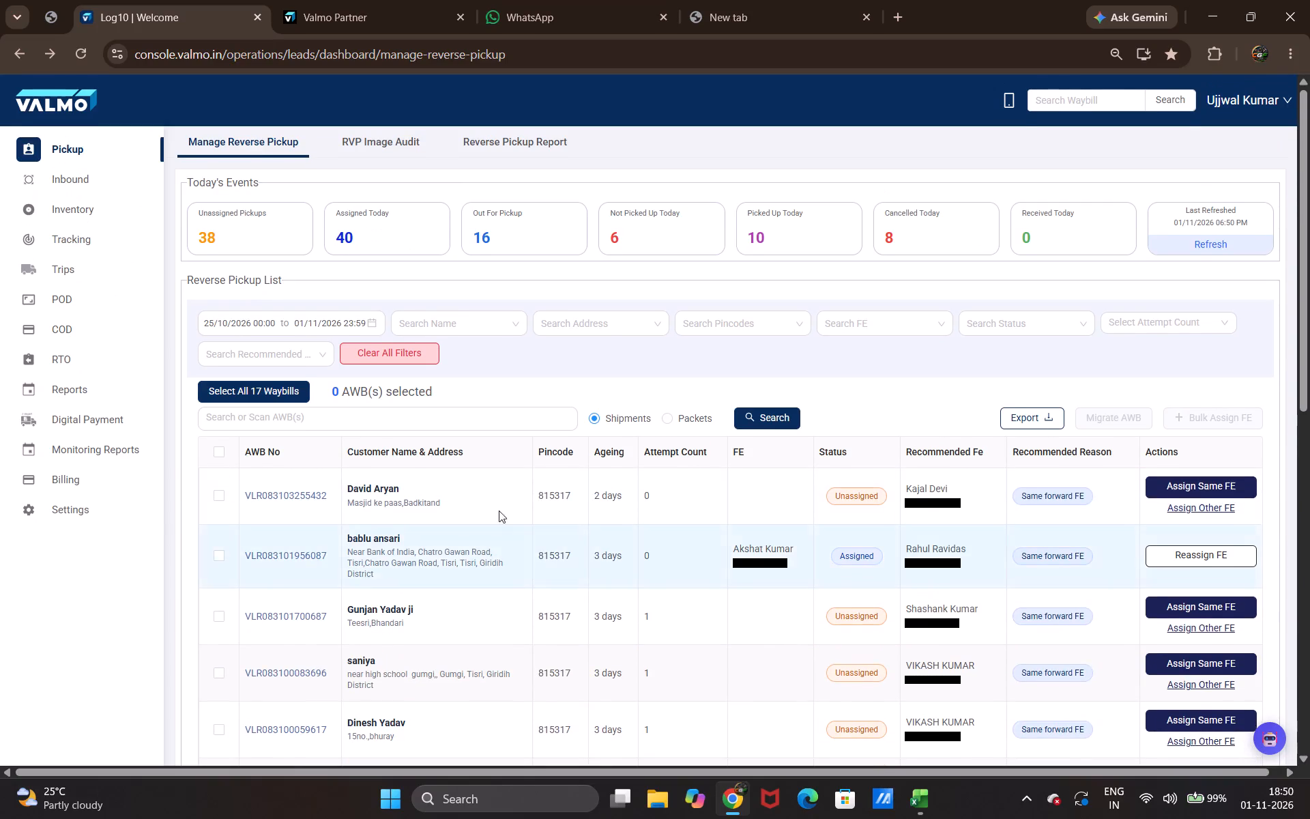
Open the LM Hub Visibility monitoring report and find the LM FE-level performance and COD collected table.
left_click(119, 453)
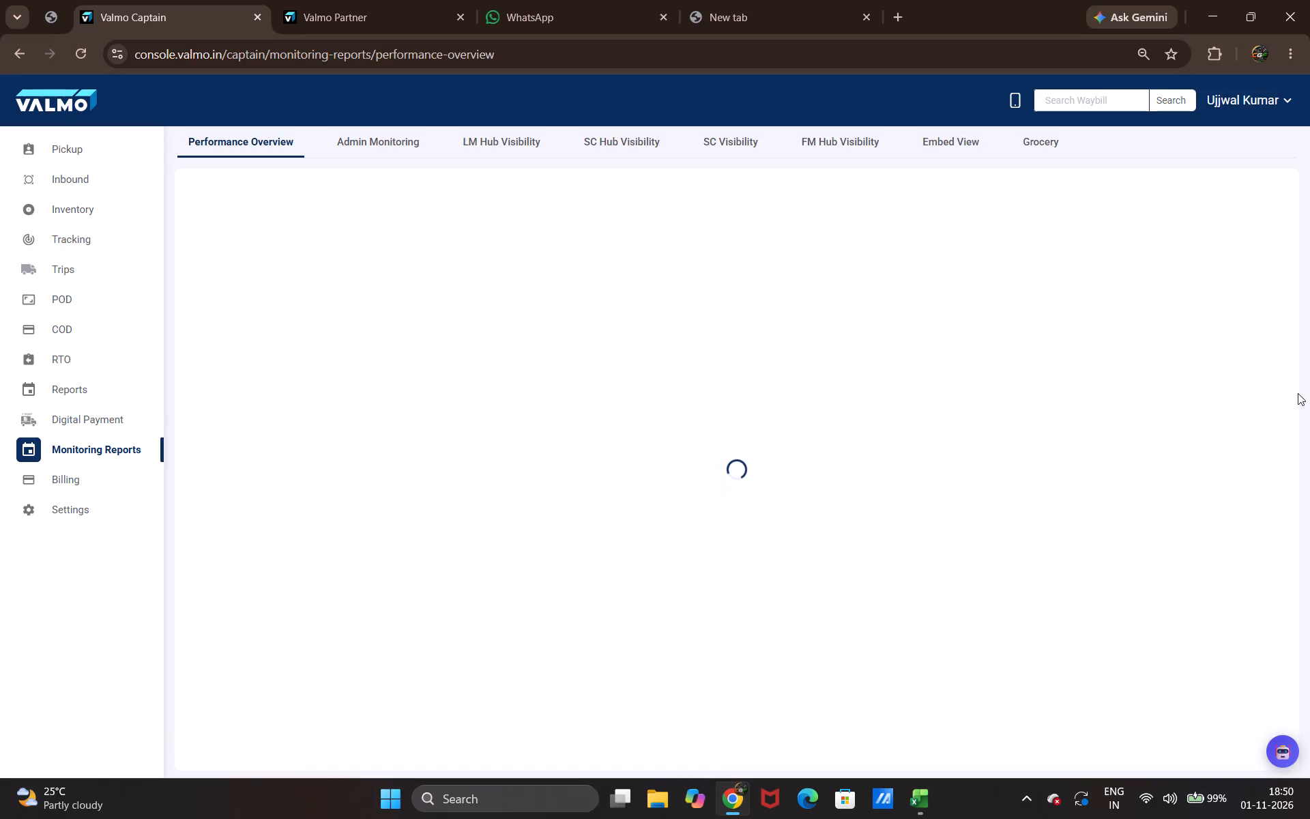
left_click(529, 149)
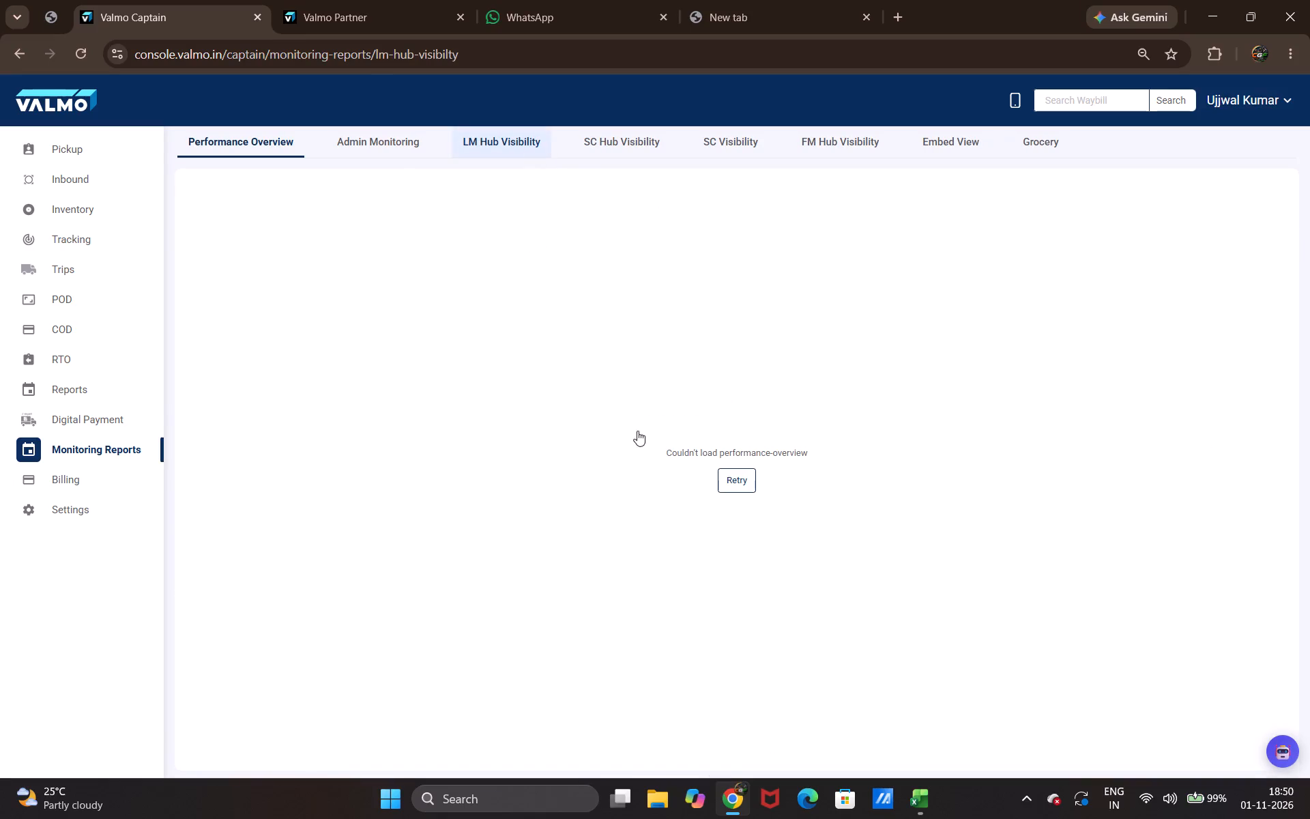
scroll(955, 470, "down", 9)
left_click(972, 503)
scroll(974, 503, "up", 1)
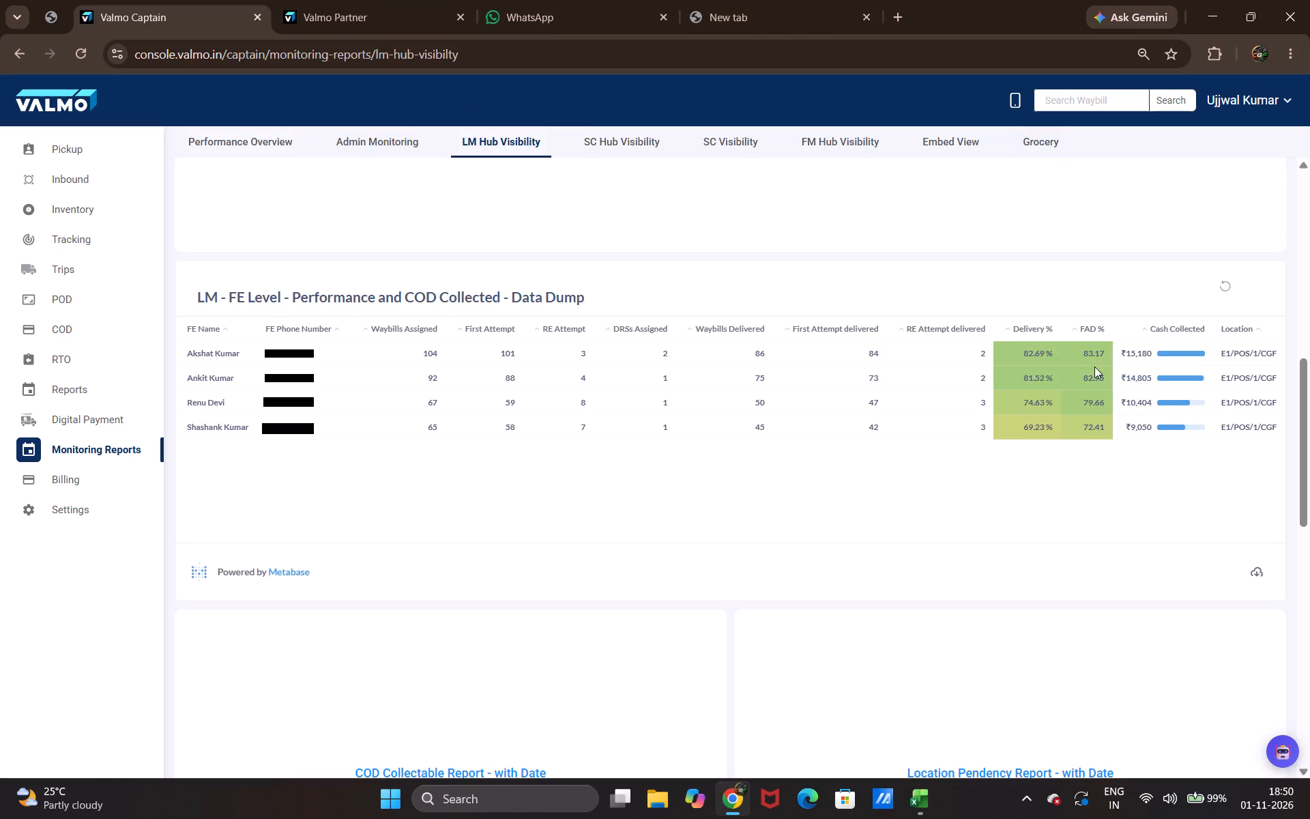
Examine the first FE's assigned, attempted and delivered waybill figures in the FE-level performance table.
left_click_drag(326, 347, 729, 349)
left_click_drag(729, 349, 903, 360)
left_click_drag(908, 356, 910, 367)
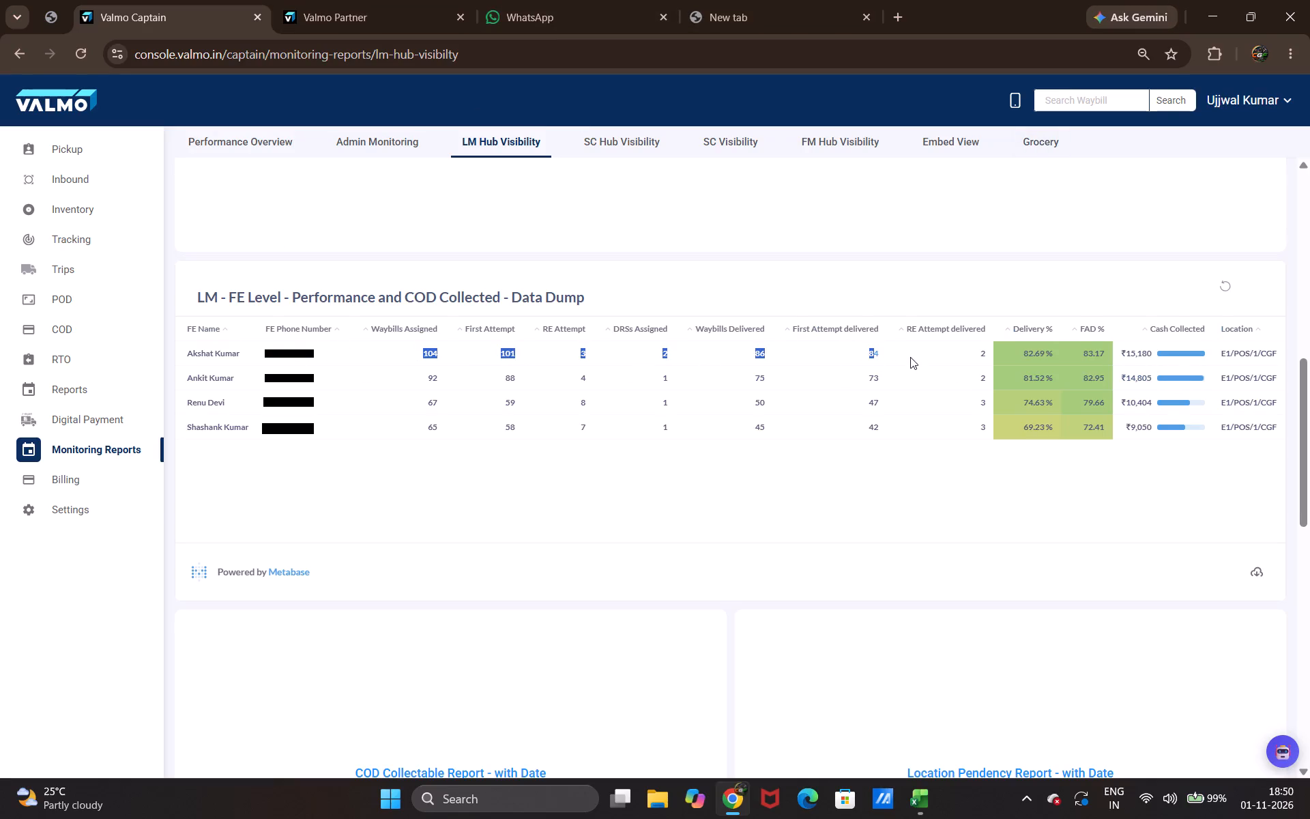
left_click_drag(910, 356, 896, 354)
left_click_drag(900, 352, 944, 352)
left_click_drag(924, 352, 929, 399)
left_click_drag(929, 399, 929, 472)
left_click(925, 462)
Check the Waybills Delivered figures for the second, third and fourth FEs in the FE-level performance table.
left_click_drag(759, 376, 816, 376)
left_click_drag(812, 376, 813, 376)
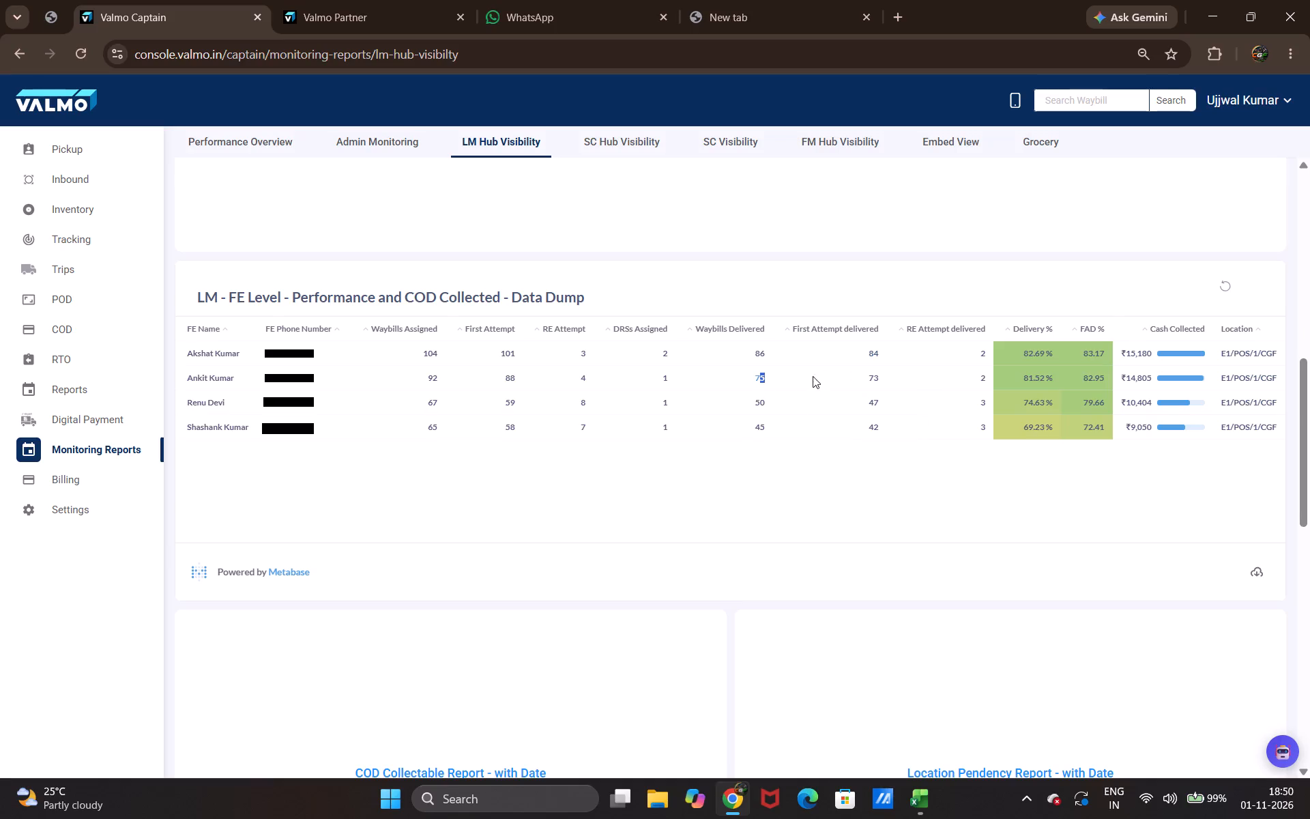
left_click_drag(813, 376, 859, 377)
left_click_drag(800, 377, 848, 384)
left_click_drag(738, 367, 759, 367)
left_click_drag(683, 358, 809, 384)
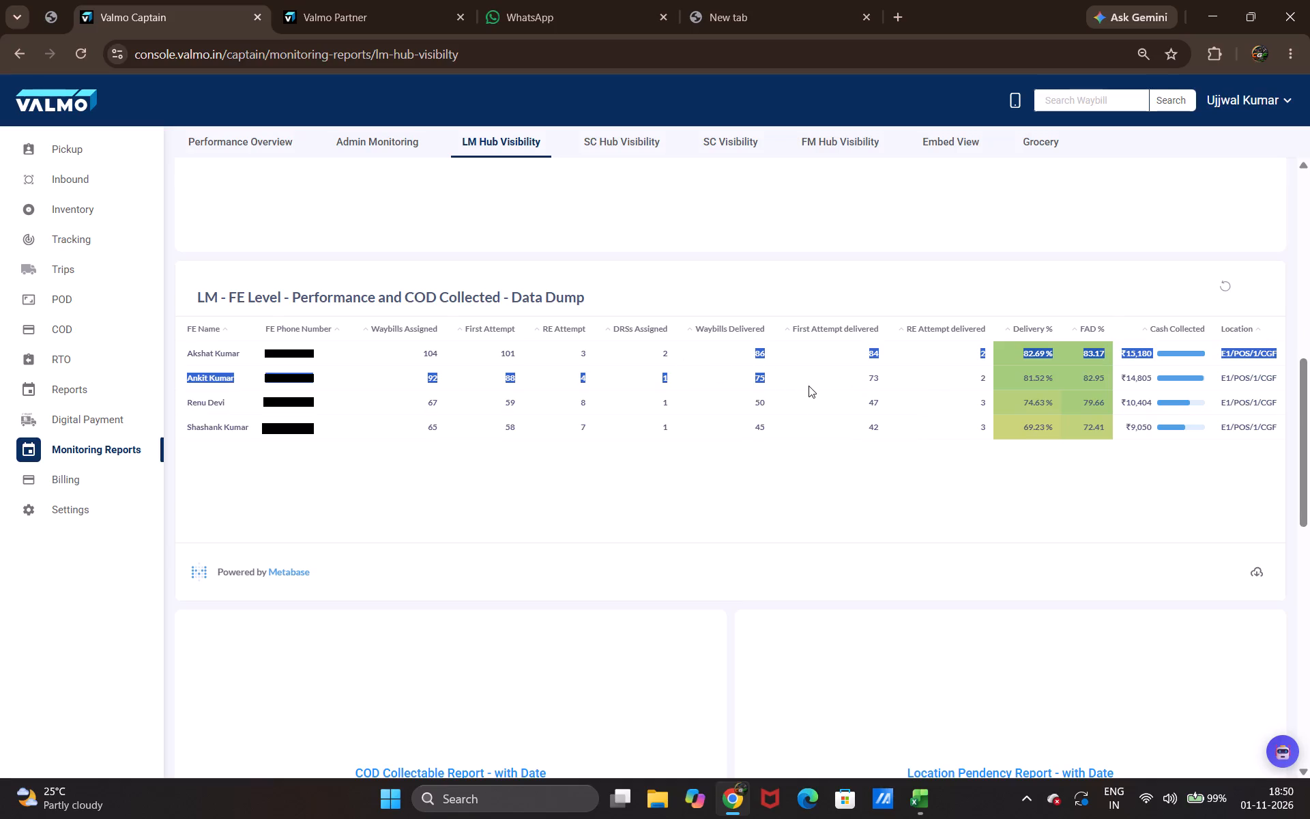
left_click_drag(796, 380, 828, 425)
left_click_drag(794, 369, 828, 440)
left_click(806, 409)
left_click_drag(796, 407, 707, 408)
left_click_drag(710, 408, 768, 420)
left_click_drag(771, 420, 788, 436)
left_click_drag(776, 427, 719, 427)
left_click_drag(720, 426, 801, 436)
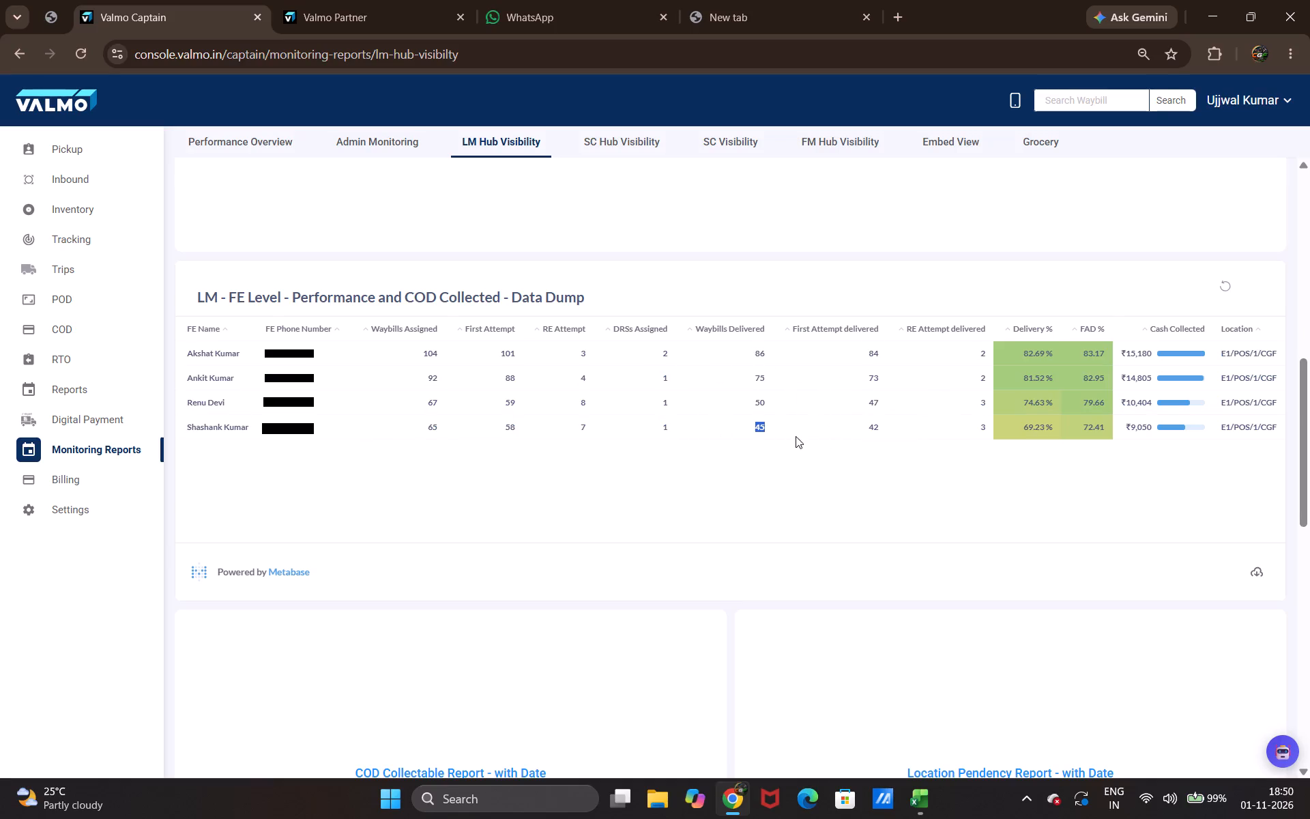
Examine the fourth FE's Waybills Delivered figure and the attempt figures across the FE-level performance and COD collected table.
left_click_drag(789, 429, 799, 448)
left_click_drag(762, 427, 761, 452)
left_click_drag(758, 428, 761, 460)
left_click_drag(771, 423, 814, 427)
left_click(499, 346)
left_click_drag(181, 302, 323, 349)
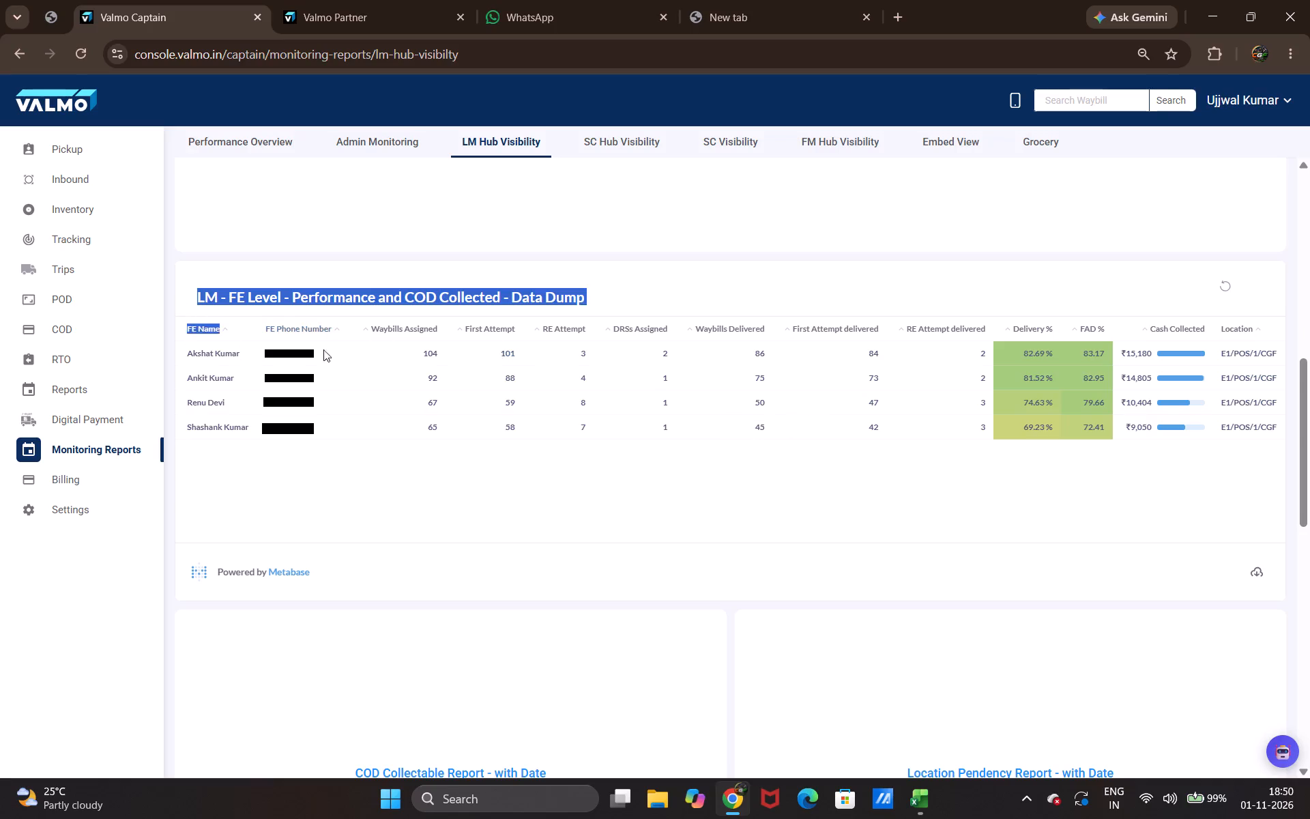
left_click_drag(323, 349, 641, 483)
left_click_drag(632, 387, 637, 457)
left_click_drag(514, 356, 535, 406)
left_click_drag(531, 345, 531, 358)
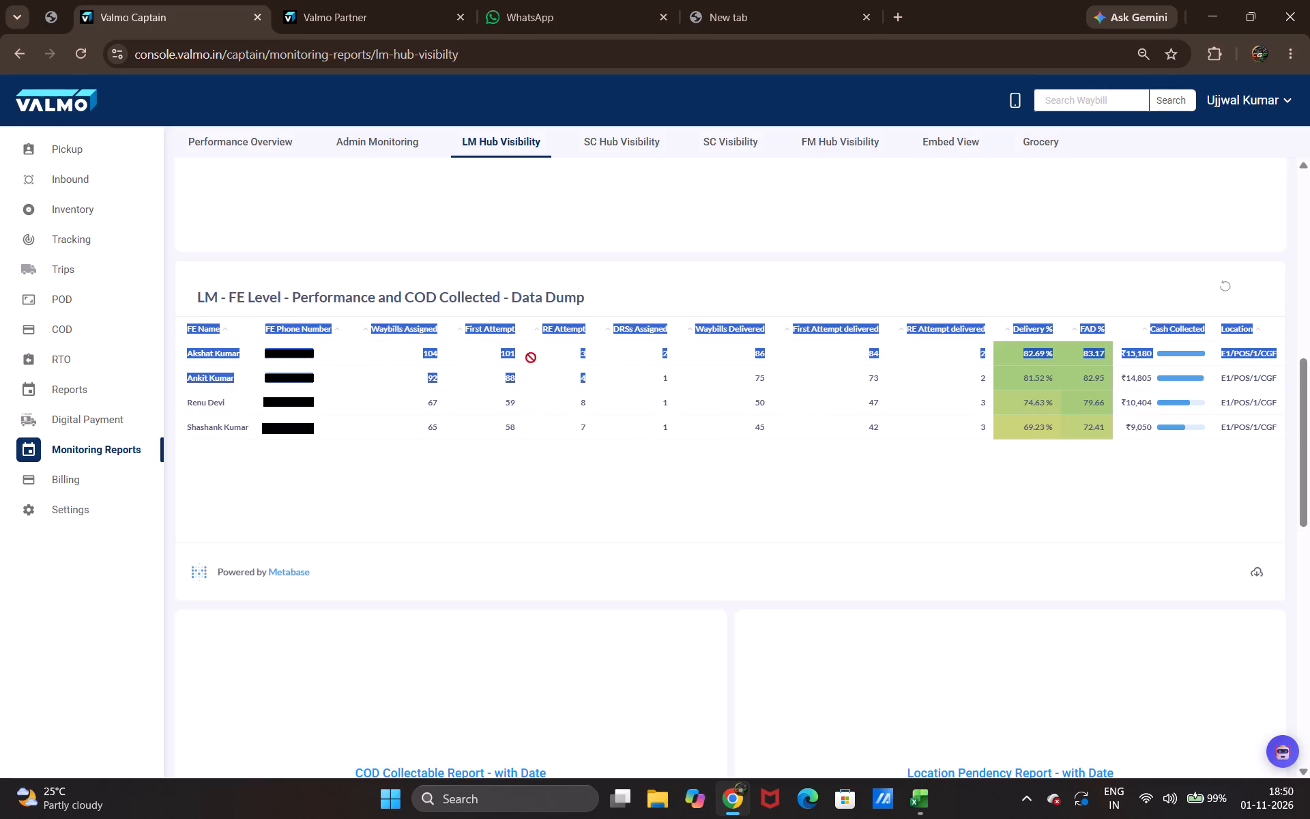
left_click_drag(531, 358, 539, 416)
left_click(797, 487)
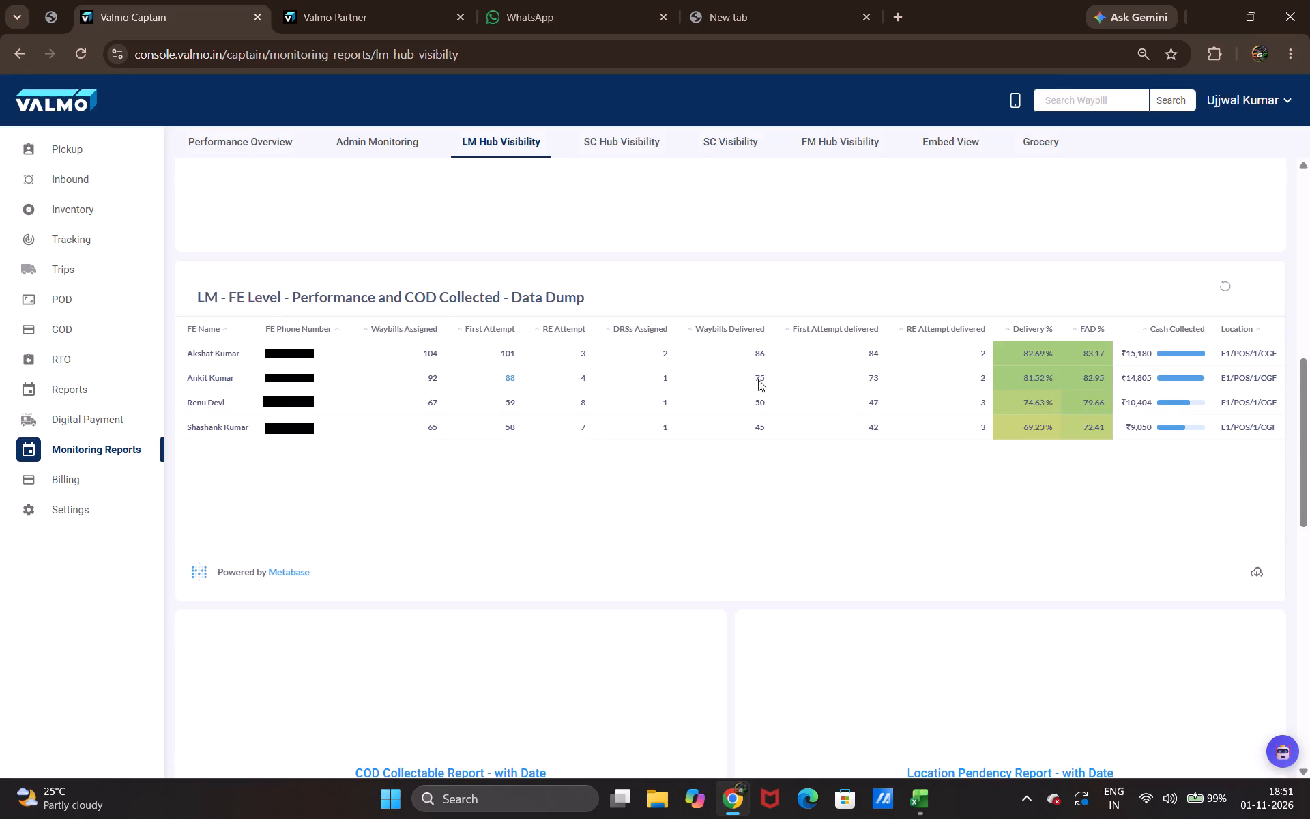
scroll(0, 388, "up", 2)
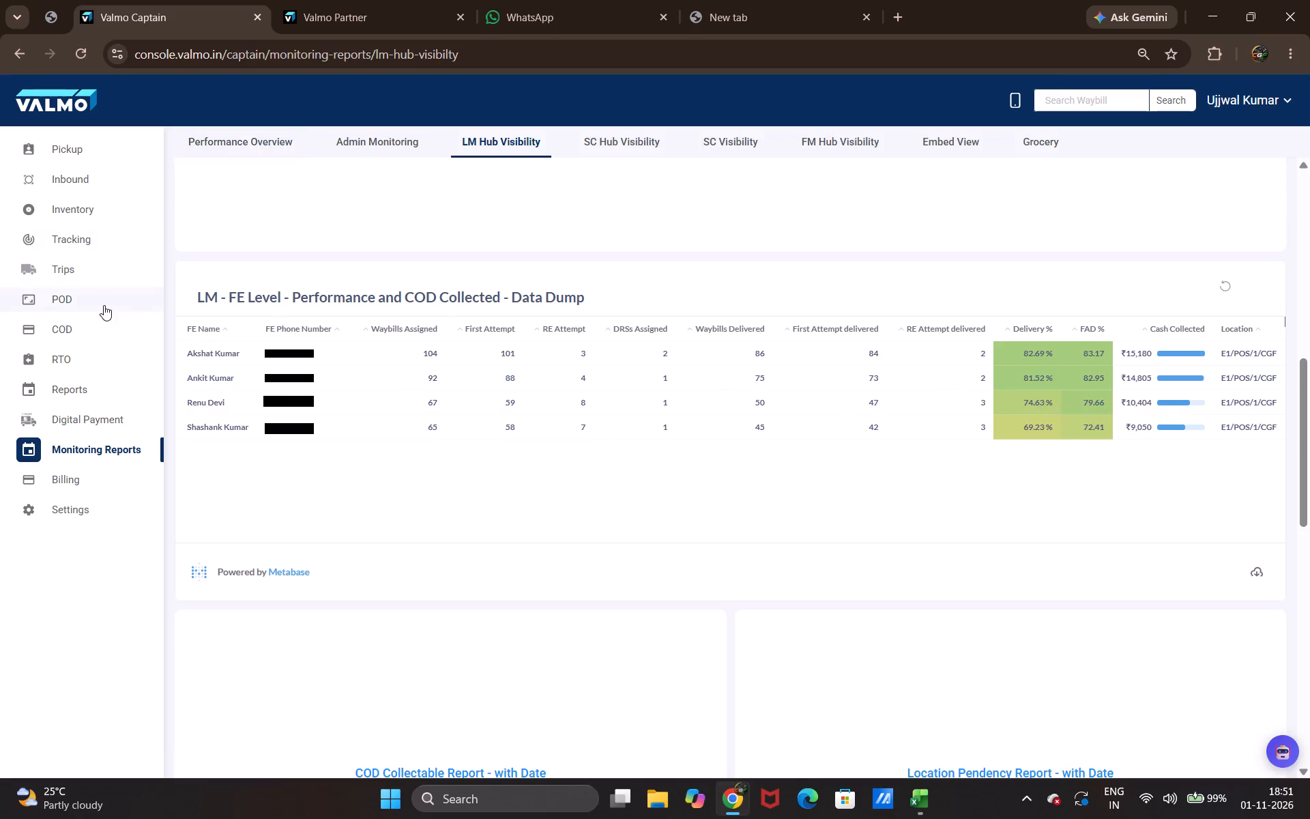
Switch from the monitoring report to the DRS Closure page of the POD section.
left_click(104, 305)
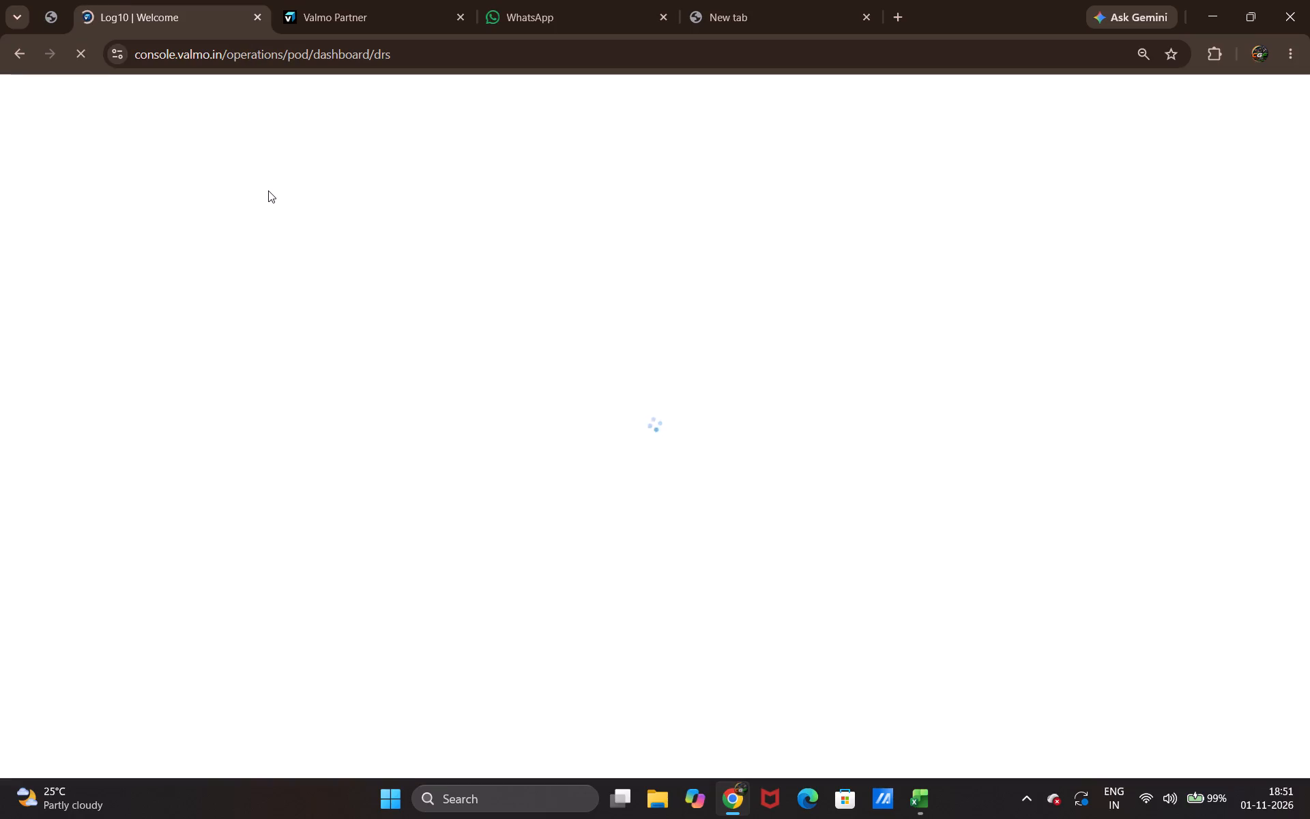
left_click(293, 141)
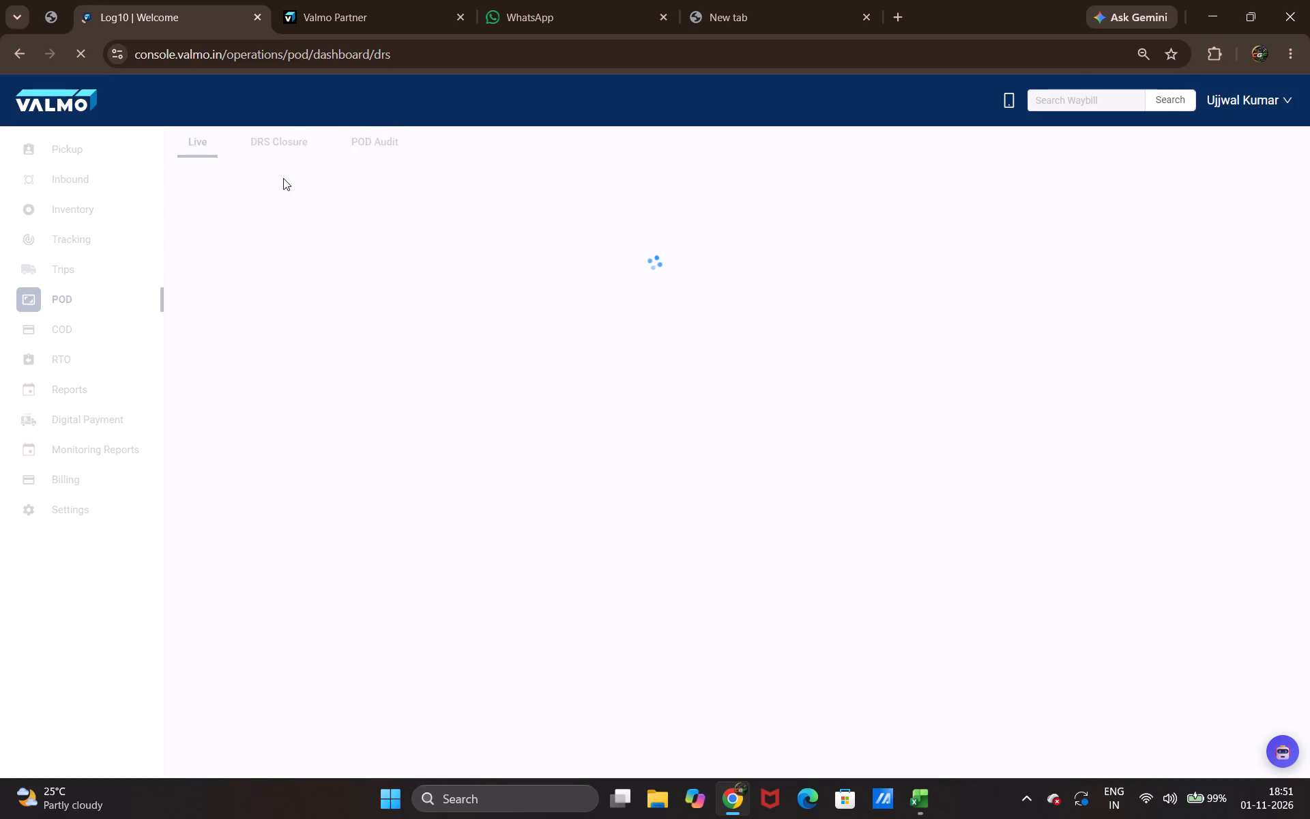
triple_click(287, 145)
left_click(287, 143)
left_click(287, 143)
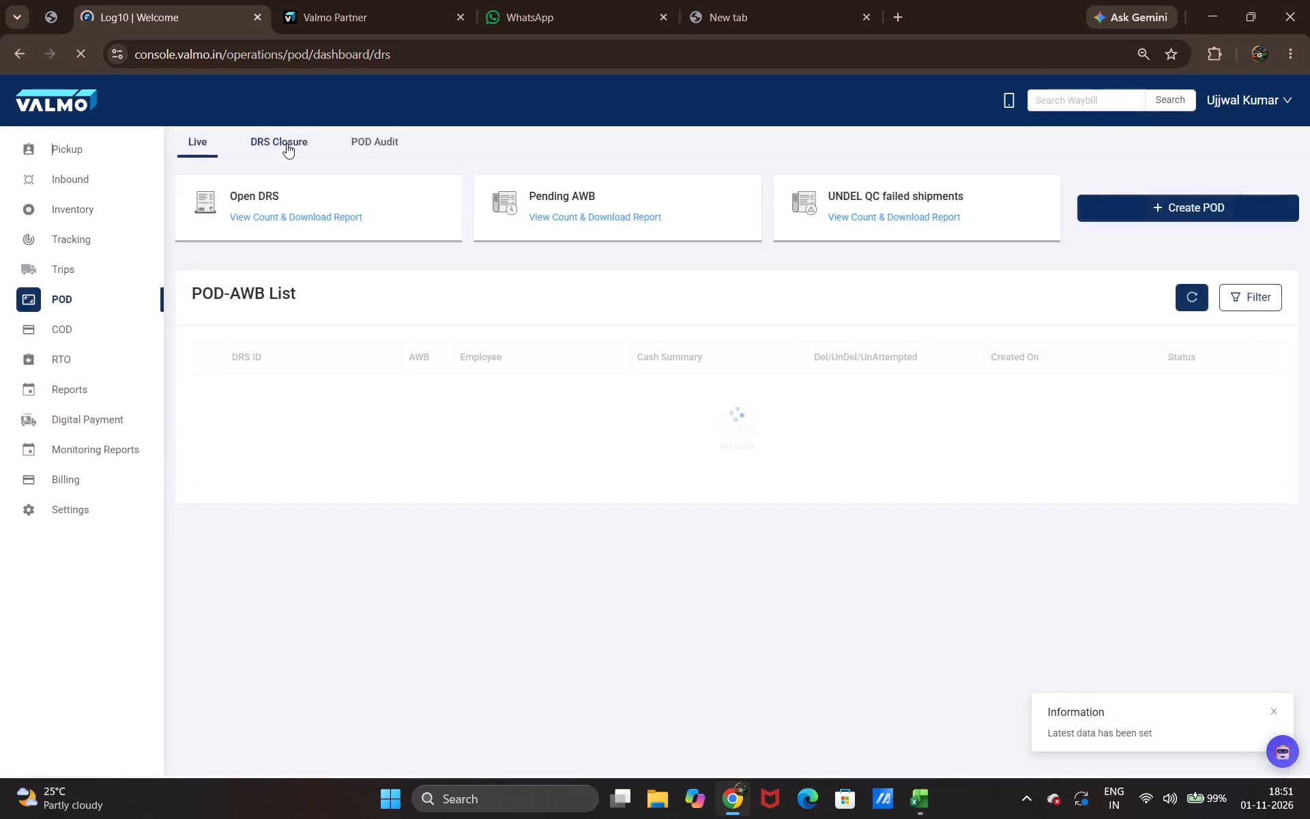
Select the delivery executive who heads the FE-level performance table for DRS closure and ready the RVP waybill scan entry.
left_click(299, 195)
left_click(302, 201)
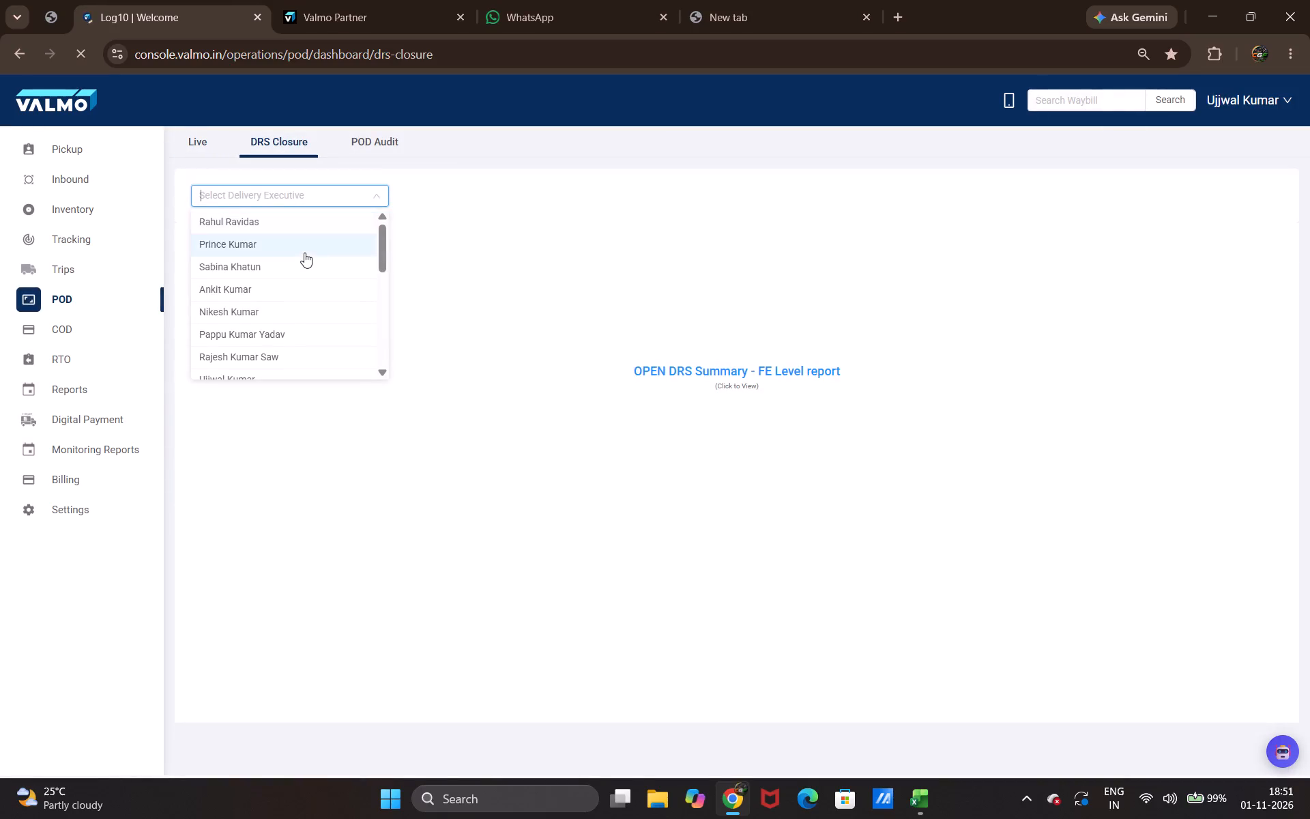
scroll(304, 253, "down", 5)
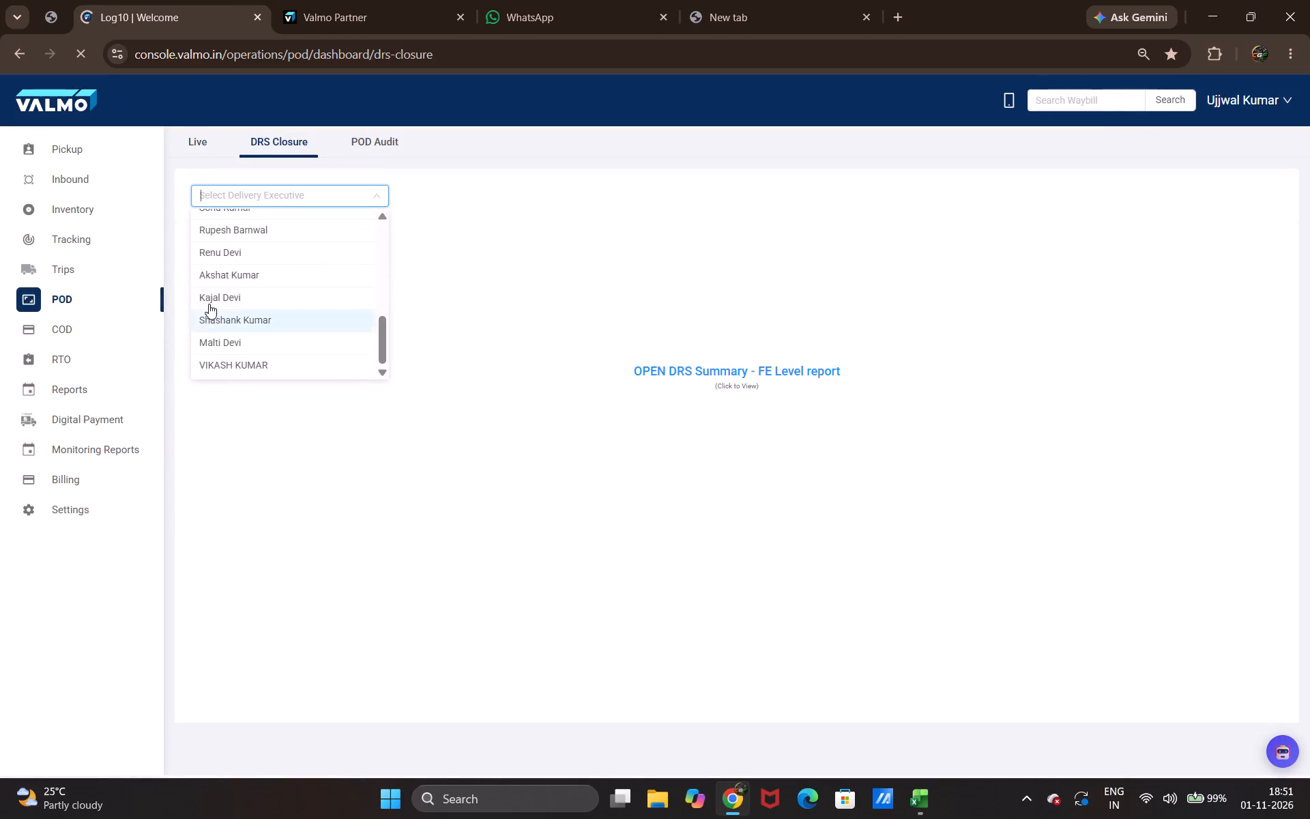
left_click(218, 269)
left_click(575, 311)
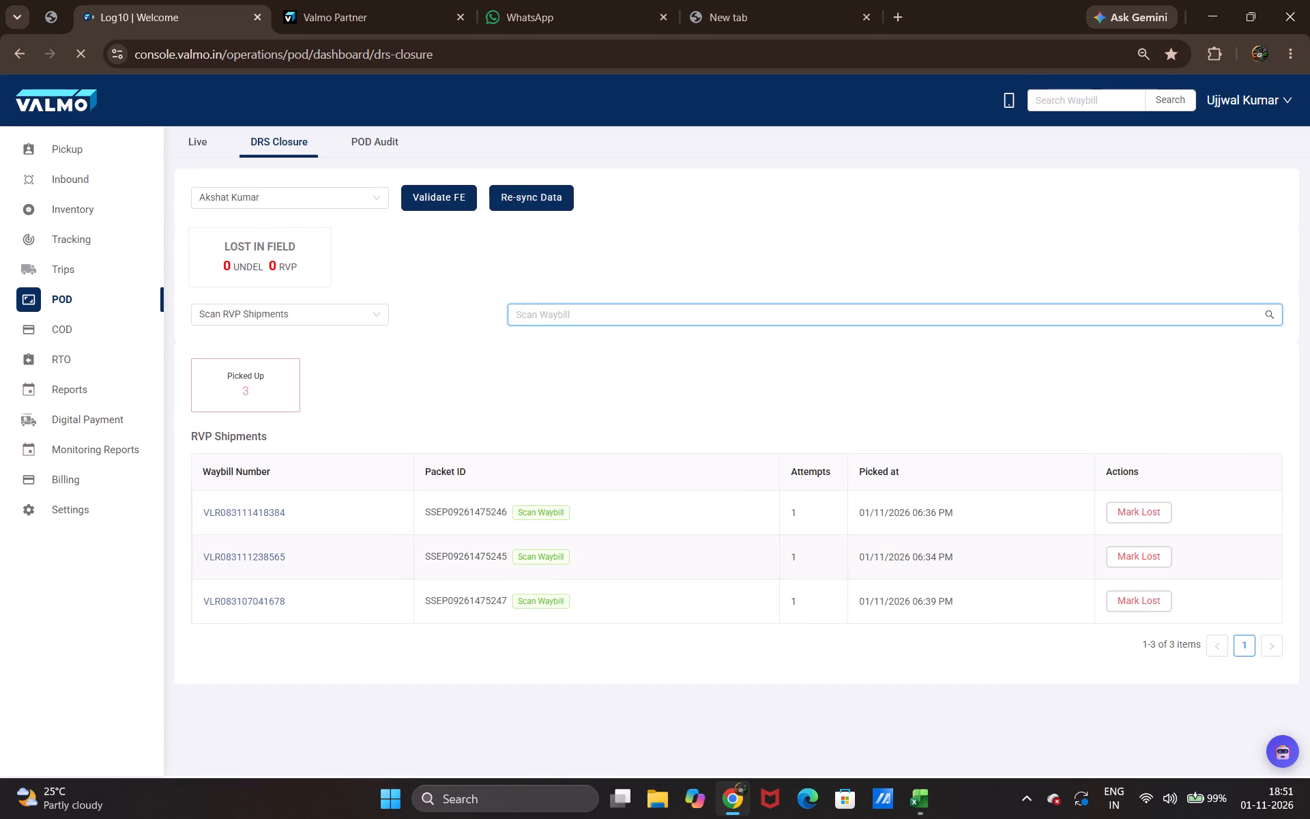
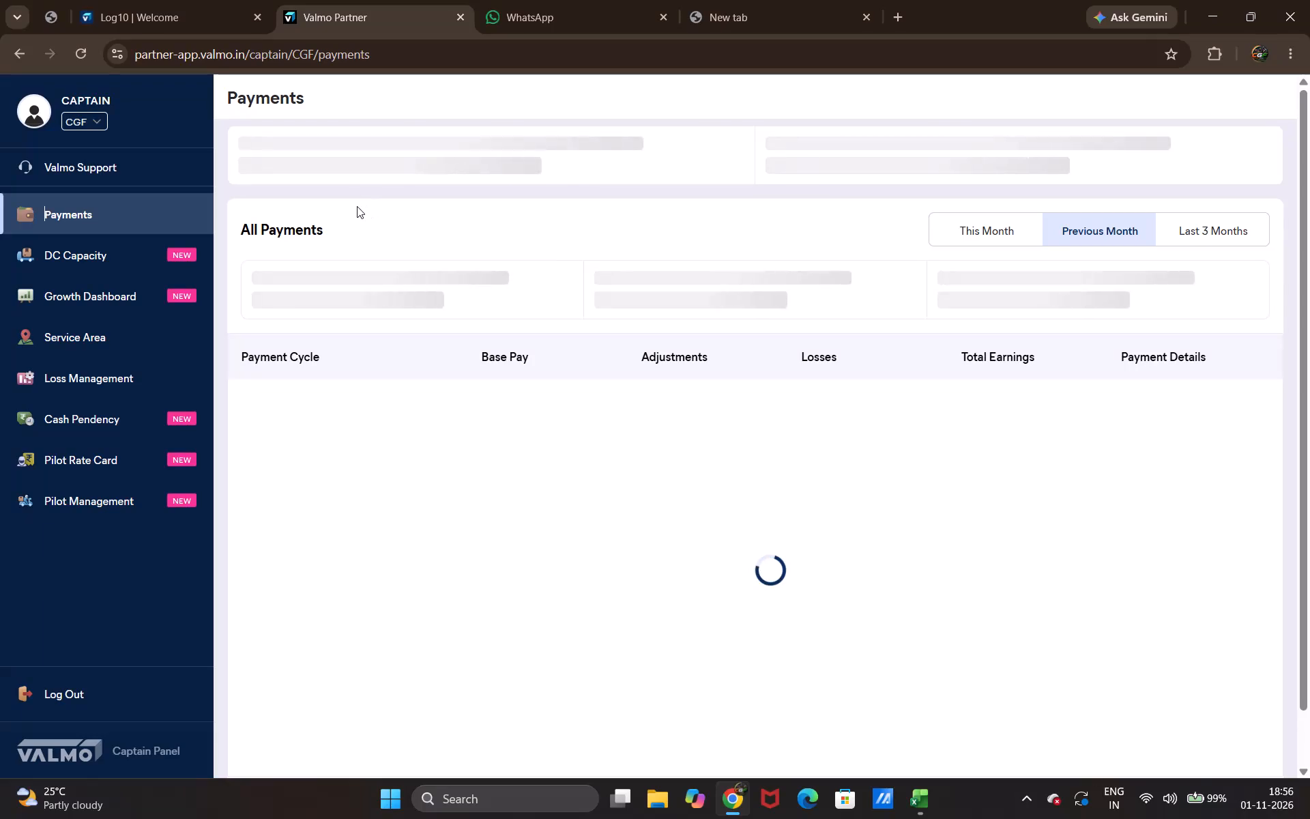
Examine the total pending payment till 1 Nov on the Payments page of the partner portal.
scroll(327, 196, "down", 1)
left_click_drag(393, 160, 334, 171)
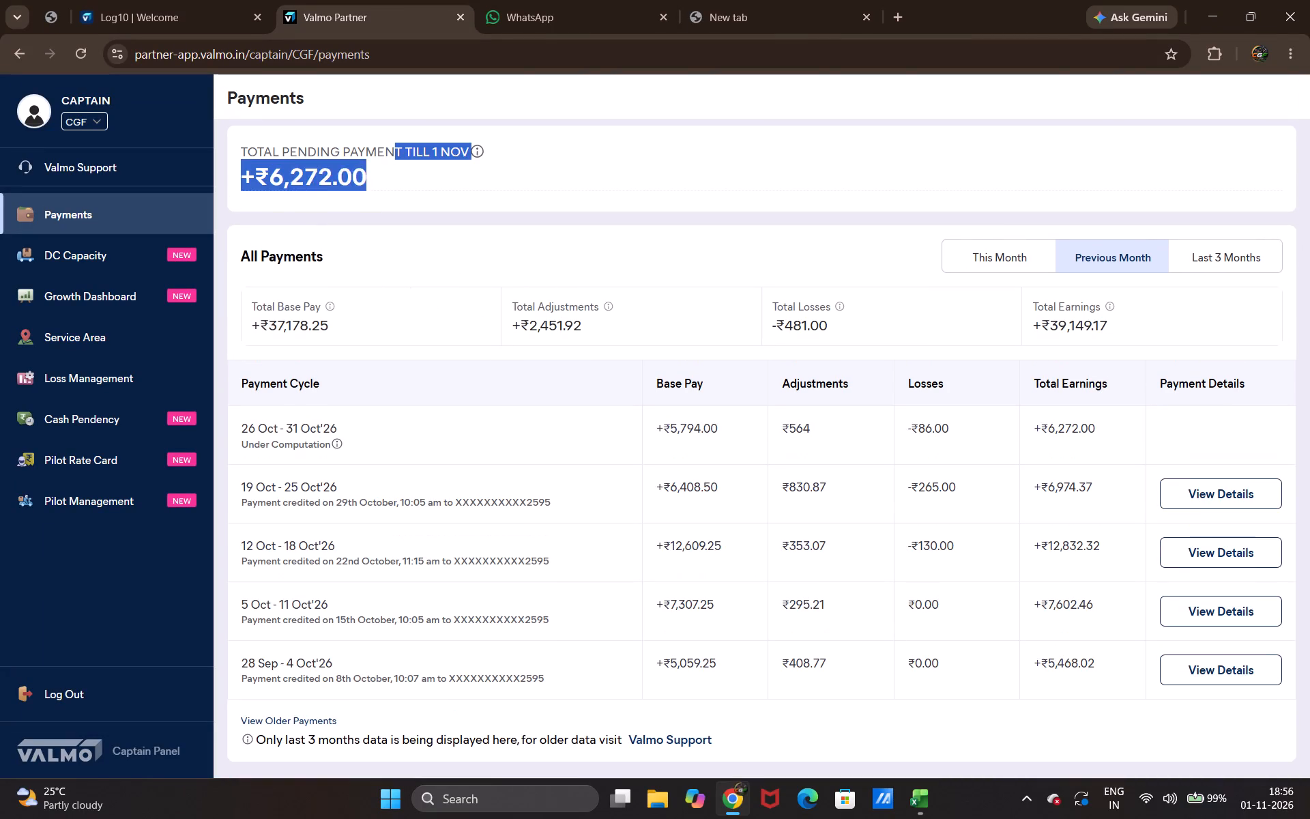
left_click_drag(334, 171, 295, 177)
left_click(276, 178)
left_click_drag(235, 178, 388, 181)
left_click_drag(389, 179, 414, 232)
left_click_drag(414, 178, 397, 225)
left_click_drag(366, 231, 365, 238)
left_click(365, 233)
Go back from the Payments page to the Extreme-Risk page of Loss Management.
right_click(365, 233)
right_click(364, 232)
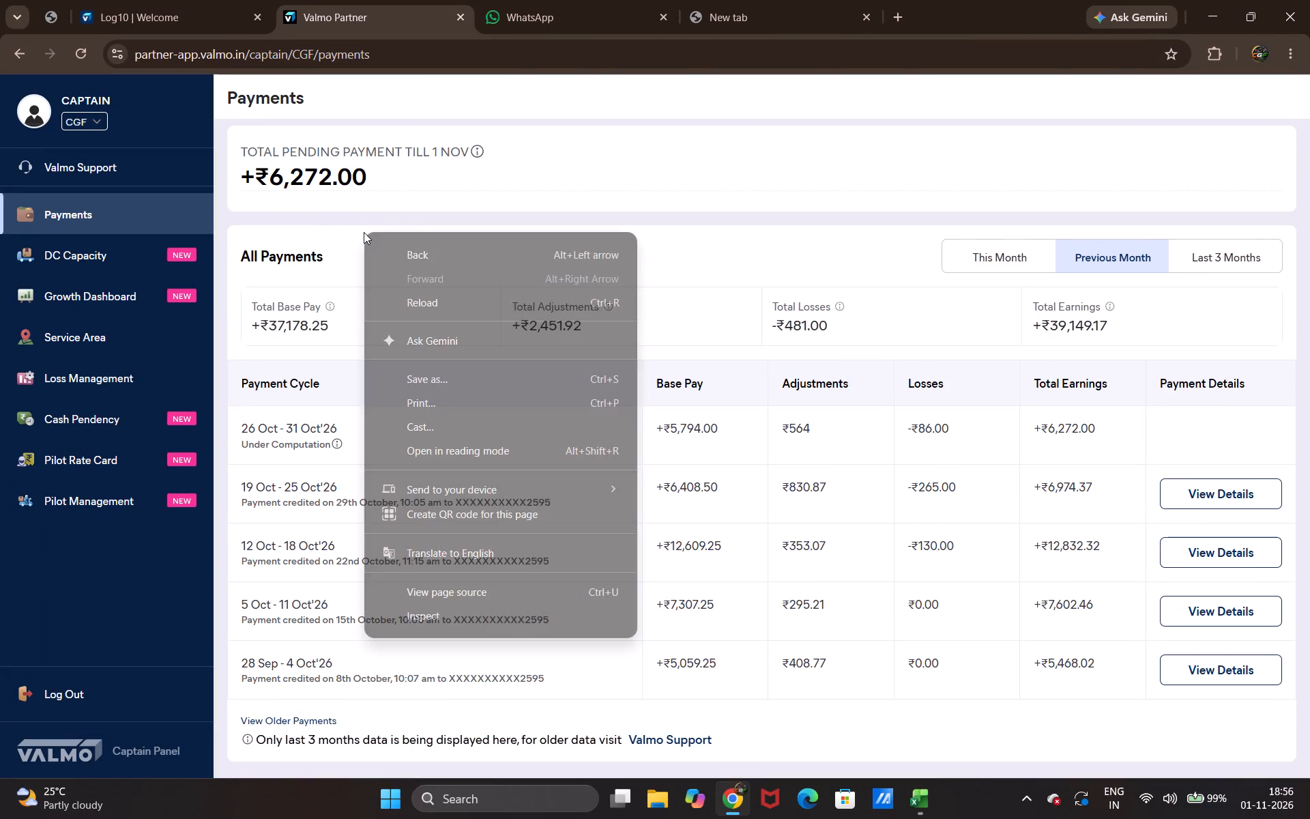
right_click(362, 232)
right_click(362, 232)
right_click(362, 232)
right_click(362, 232)
right_click(362, 232)
left_click(401, 253)
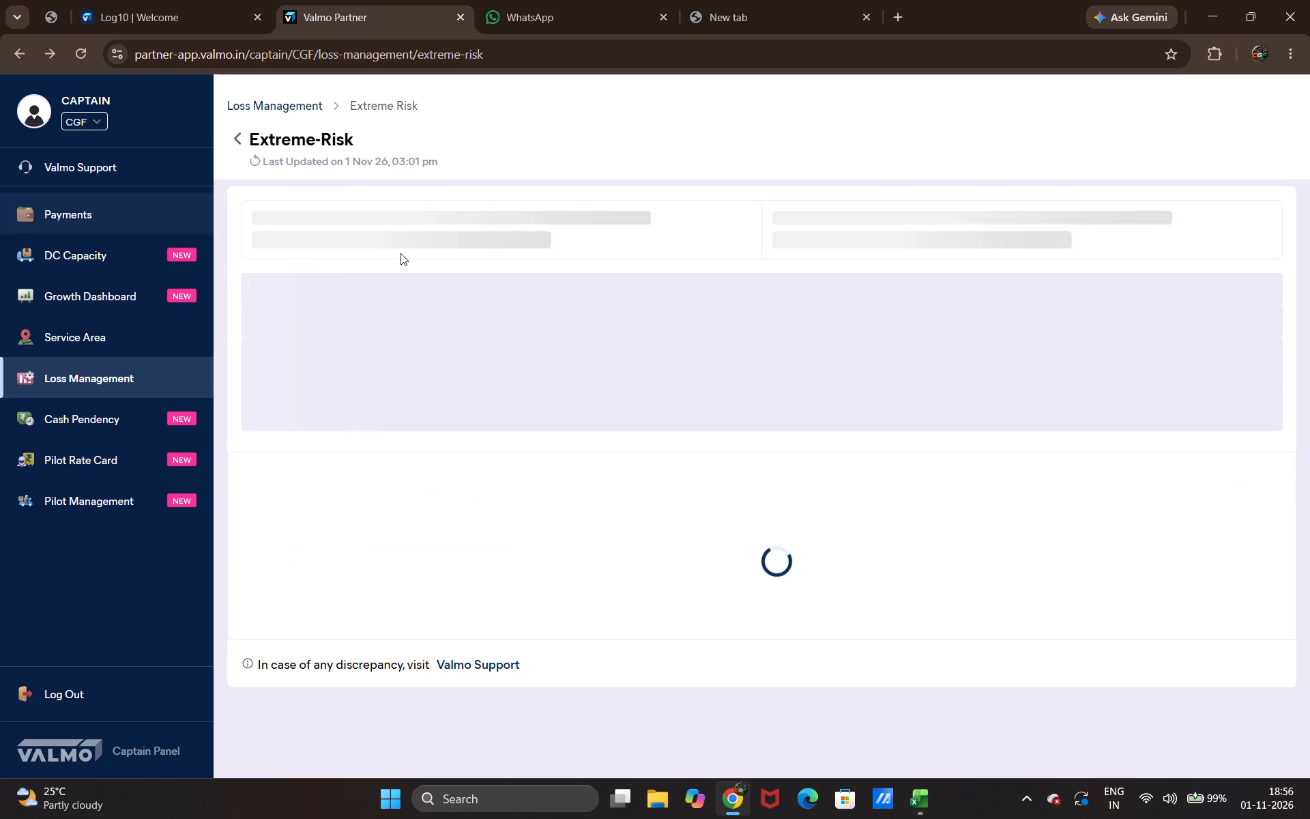
Return to the console's DRS Closure page, dismiss the branch app inscan confirmation and re-sync the selected delivery executive's data.
left_click(188, 14)
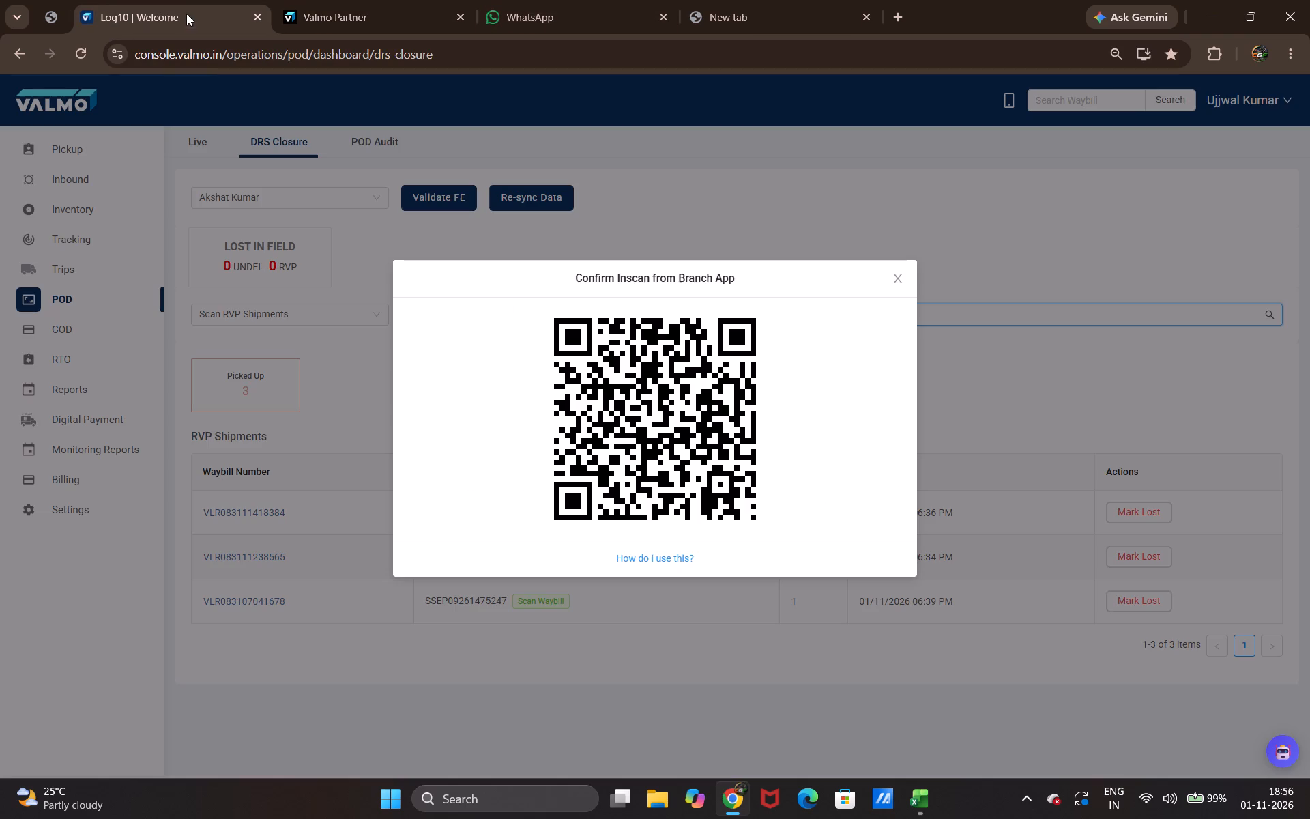
left_click(901, 278)
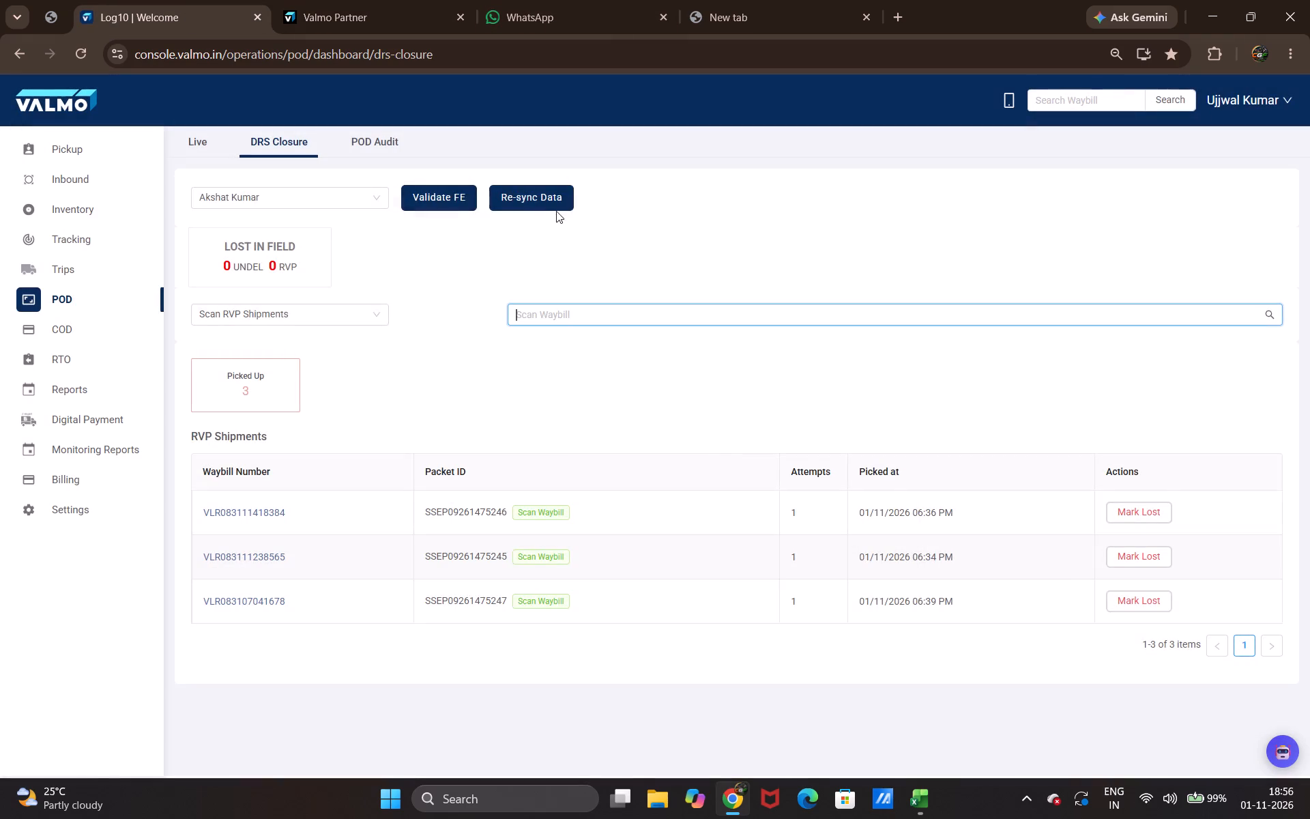
left_click(547, 203)
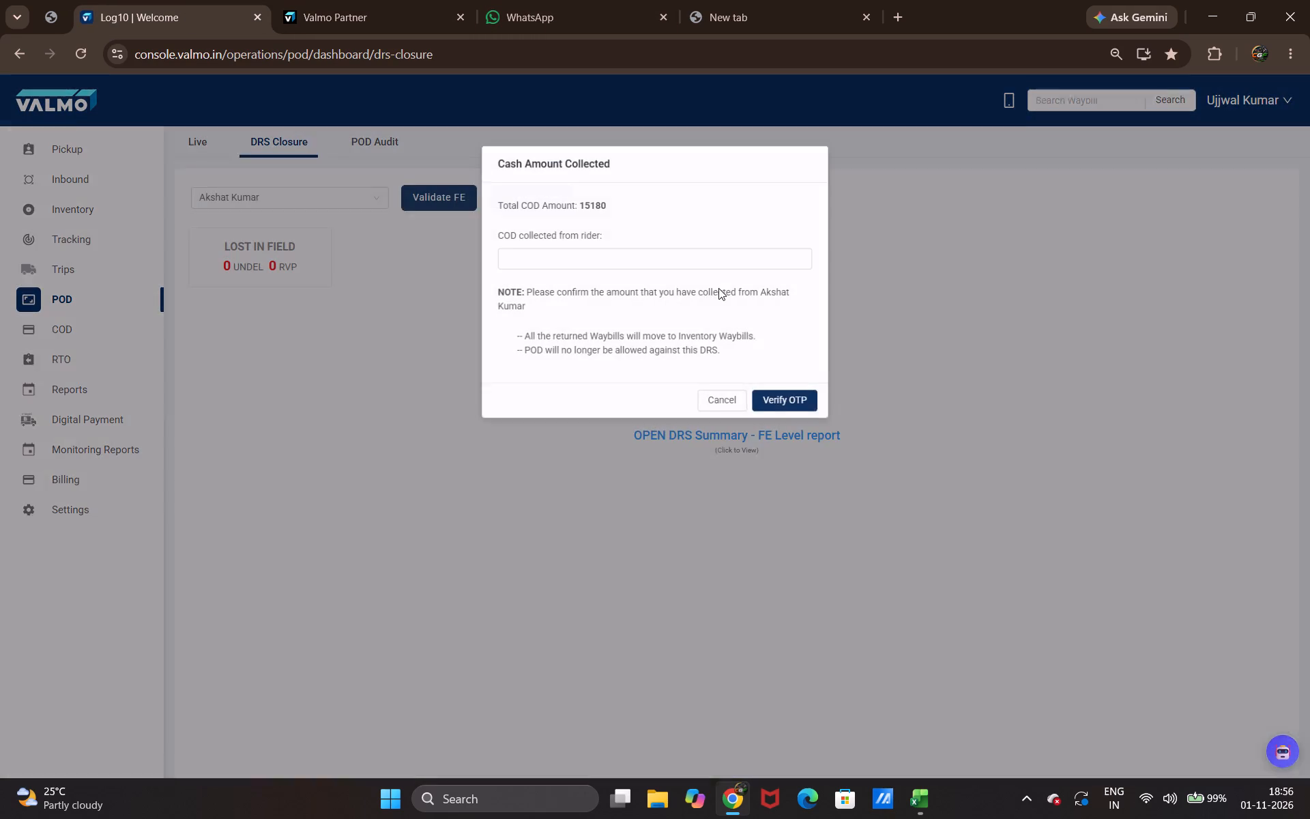
Copy the total COD amount into the COD collected from rider entry as 15180 and proceed to OTP verification.
double_click(591, 203)
left_click_drag(600, 201, 589, 251)
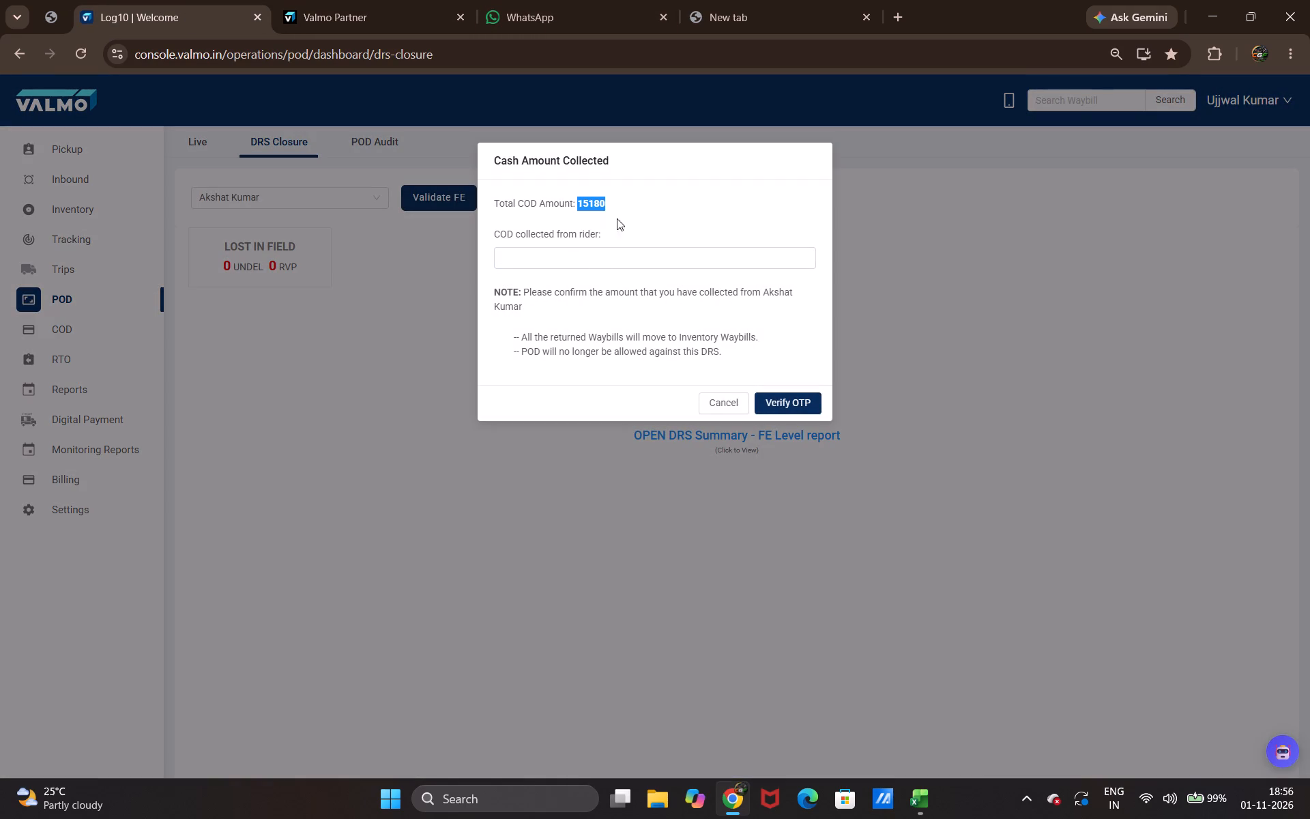
left_click_drag(585, 202, 585, 252)
left_click_drag(600, 205, 598, 236)
left_click_drag(598, 236, 596, 248)
right_click(594, 198)
left_click(629, 221)
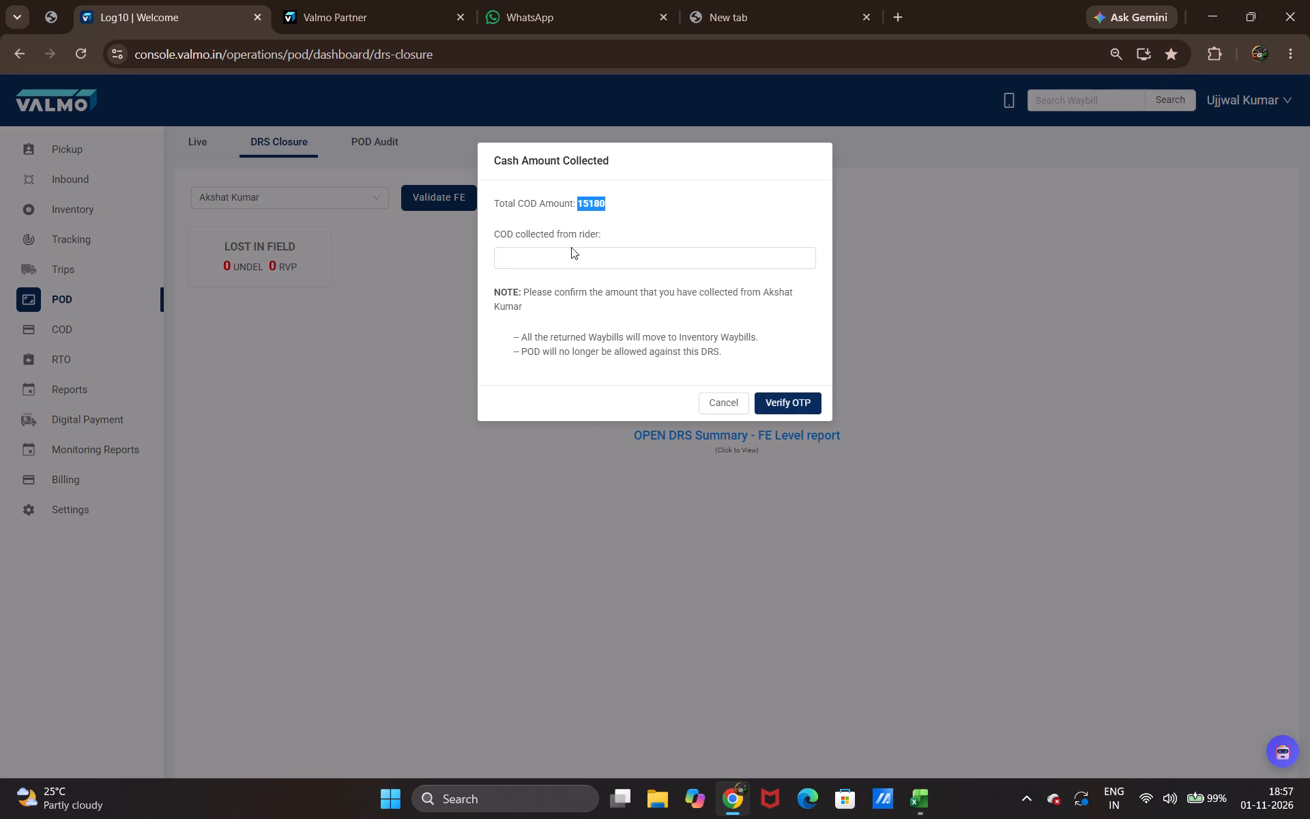
left_click(571, 255)
right_click(571, 255)
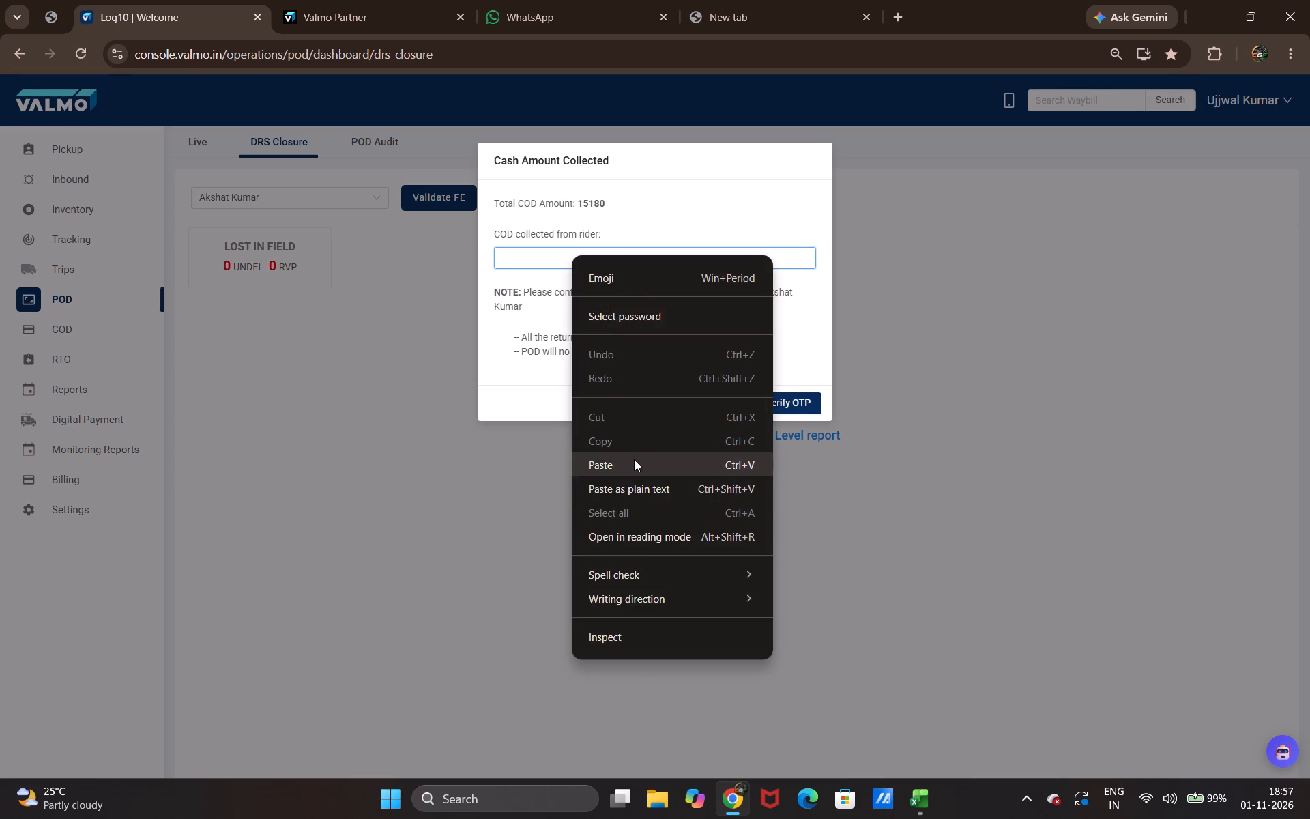
left_click(634, 465)
left_click(792, 401)
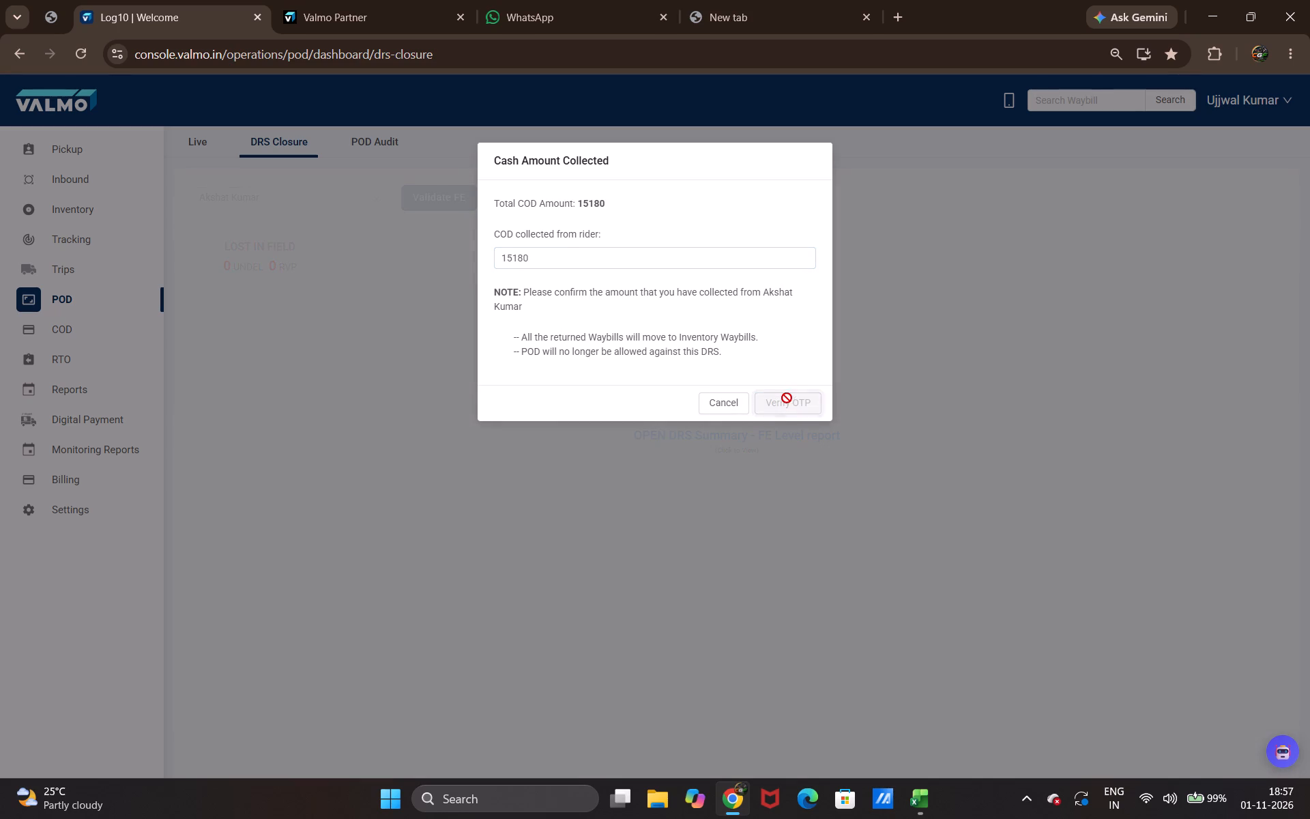
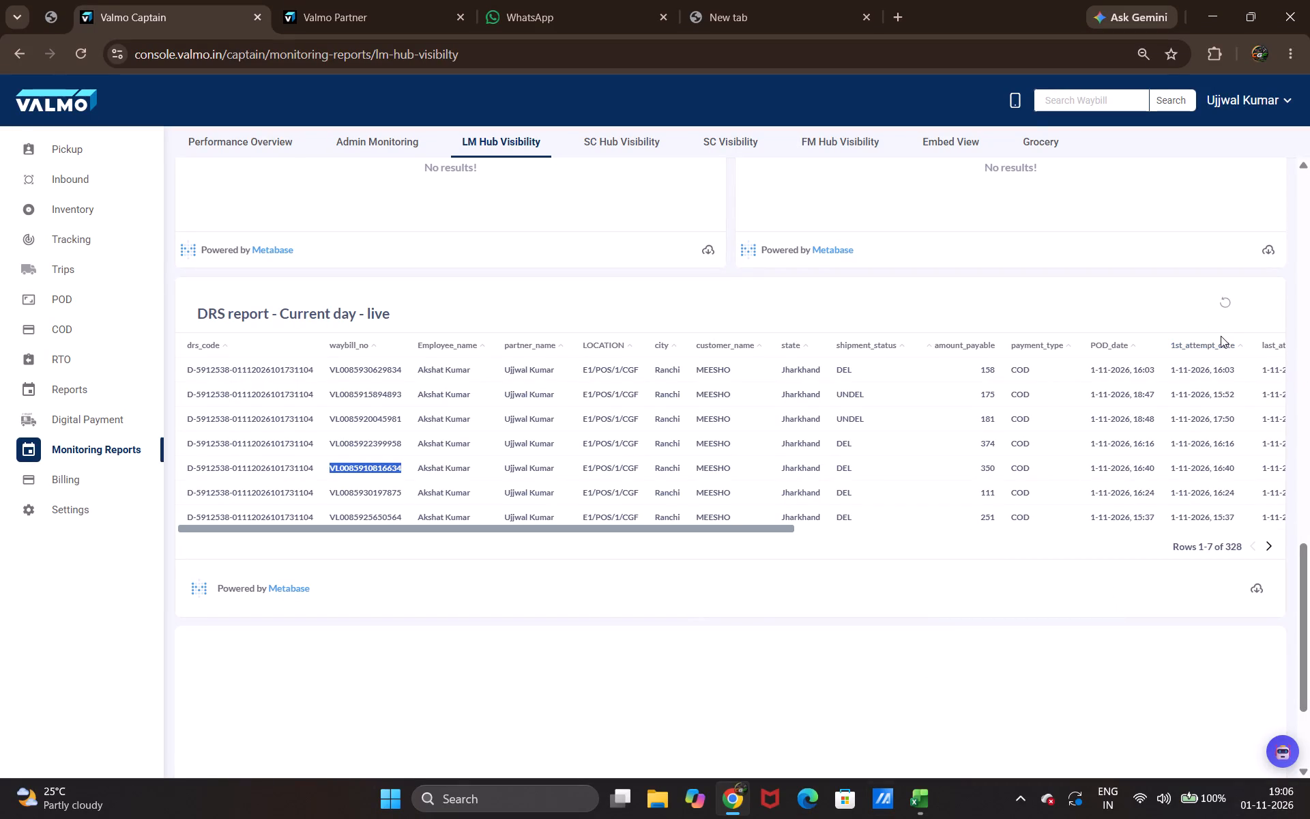
Examine all columns of the current-day live DRS report, from the DRS code across to the NDR instruction received.
scroll(1221, 336, "up", 3)
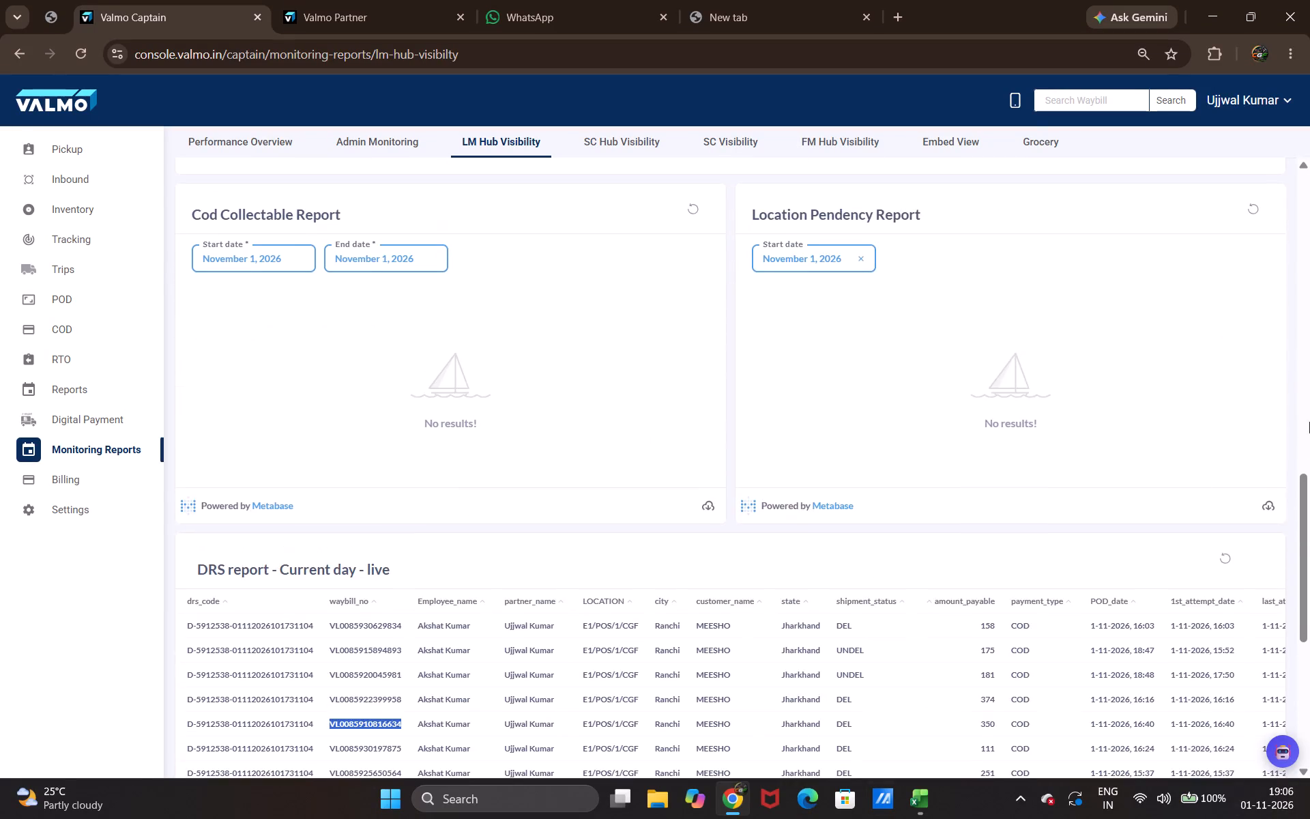
scroll(1163, 486, "down", 5)
scroll(1152, 491, "up", 2)
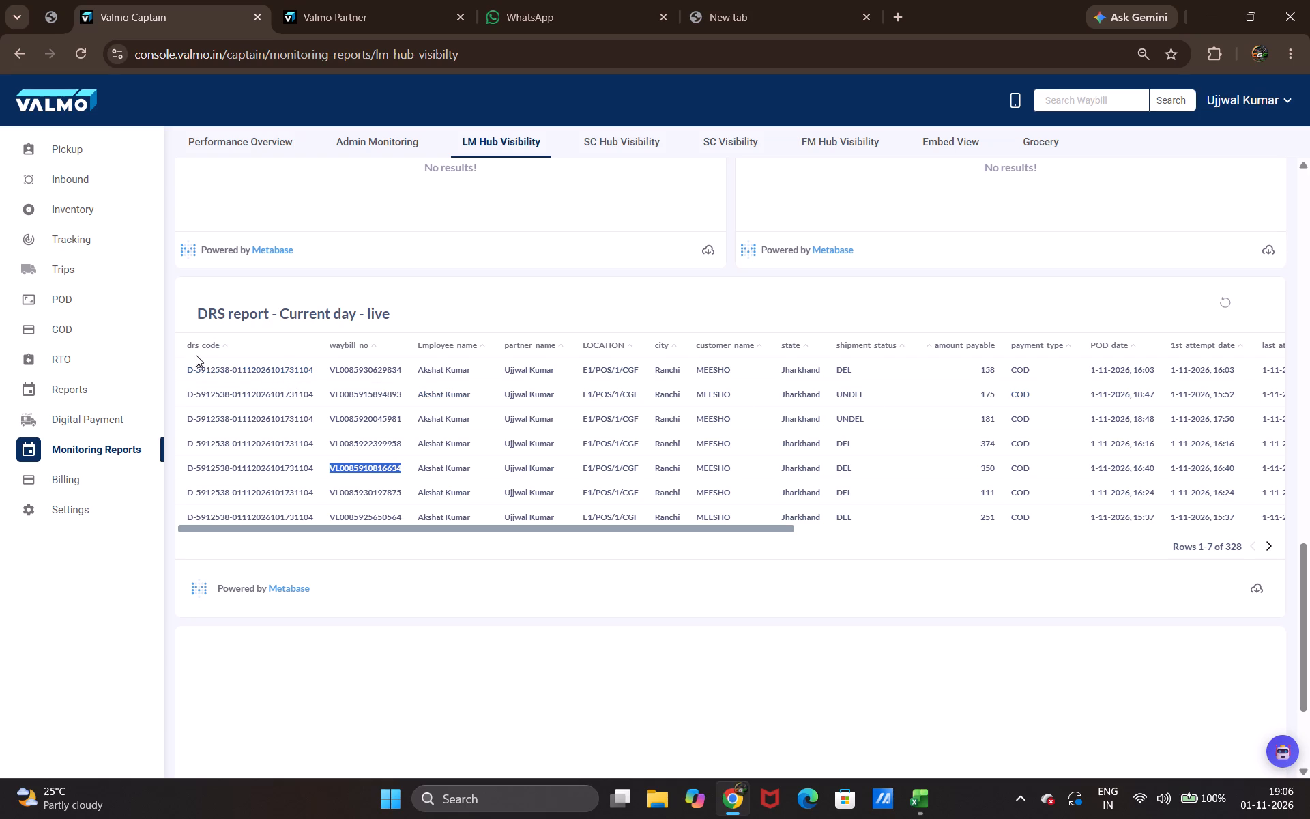
left_click_drag(192, 301, 1098, 485)
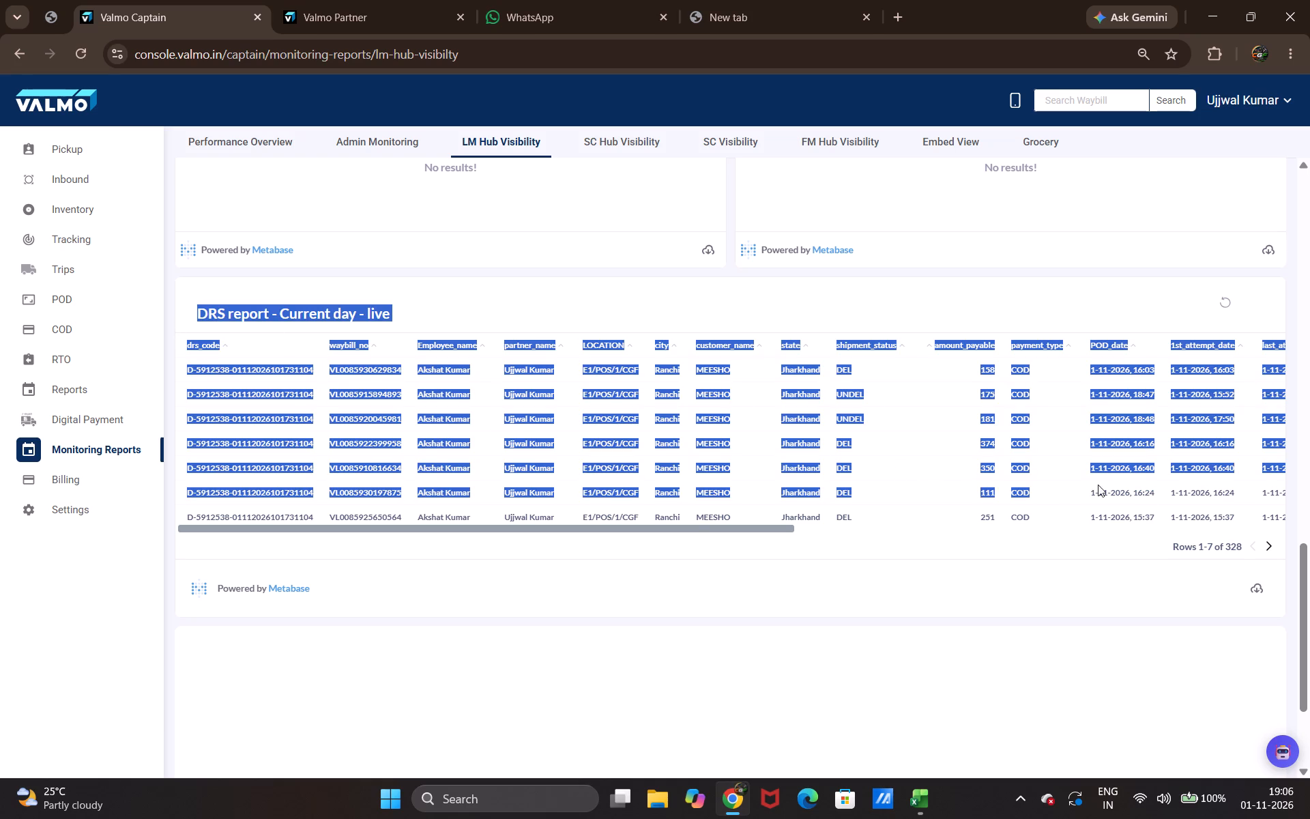
left_click_drag(1098, 485, 1266, 534)
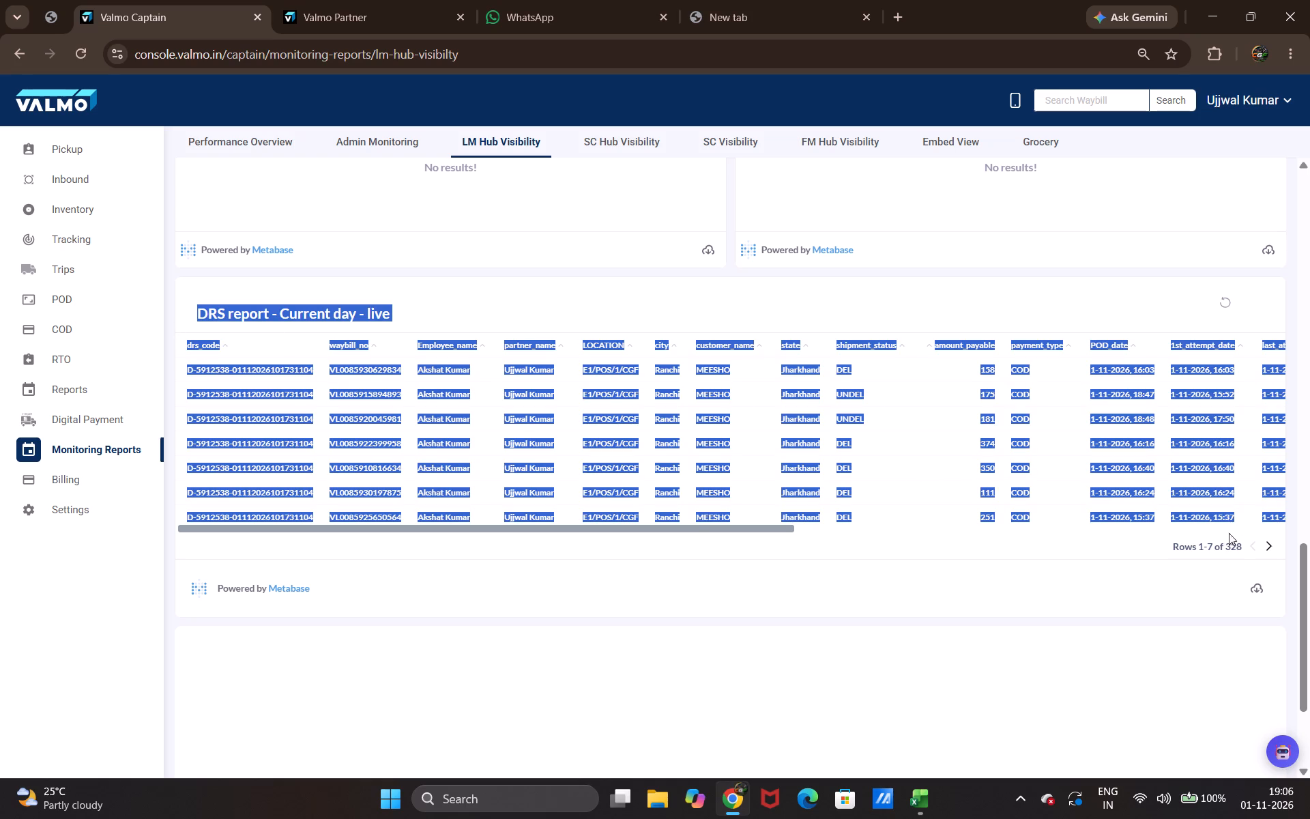
left_click_drag(780, 529, 1309, 539)
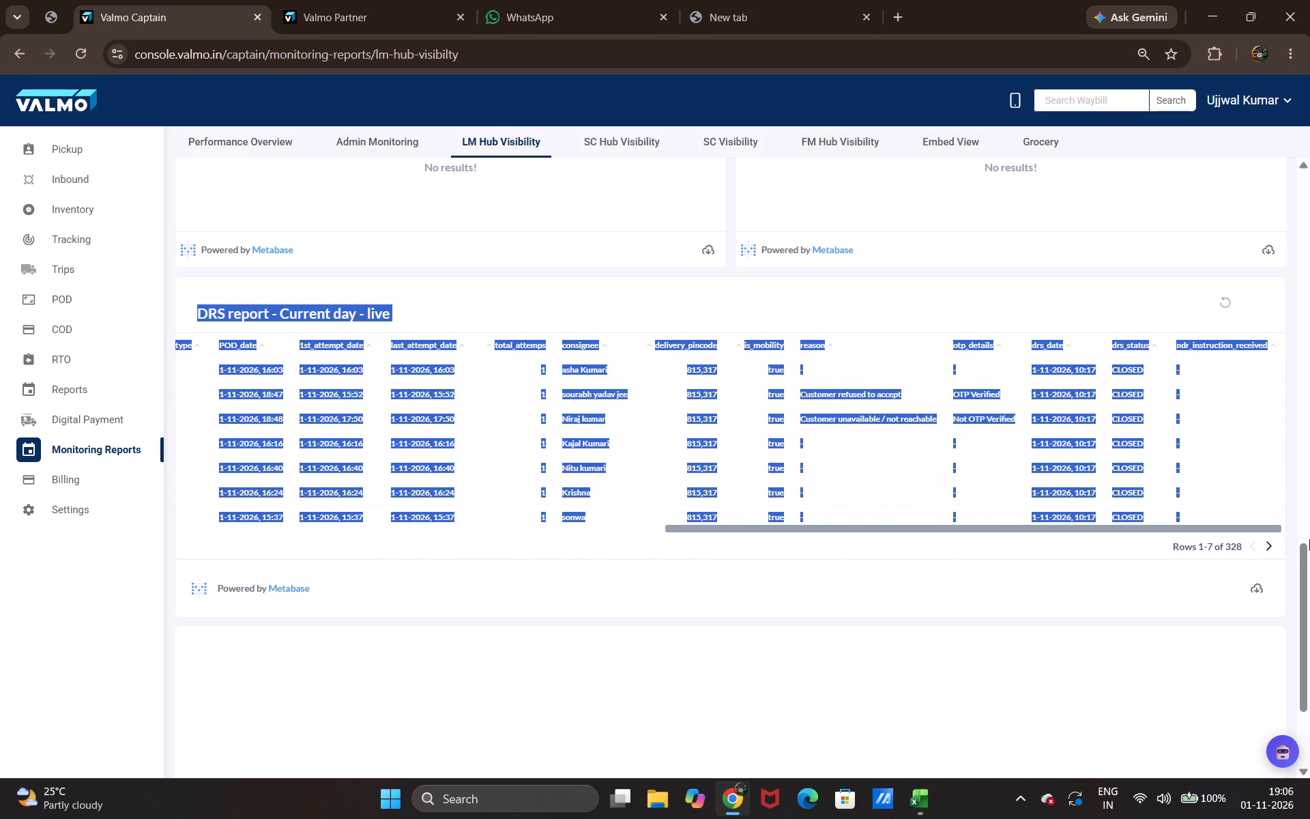
left_click_drag(1309, 539, 1125, 542)
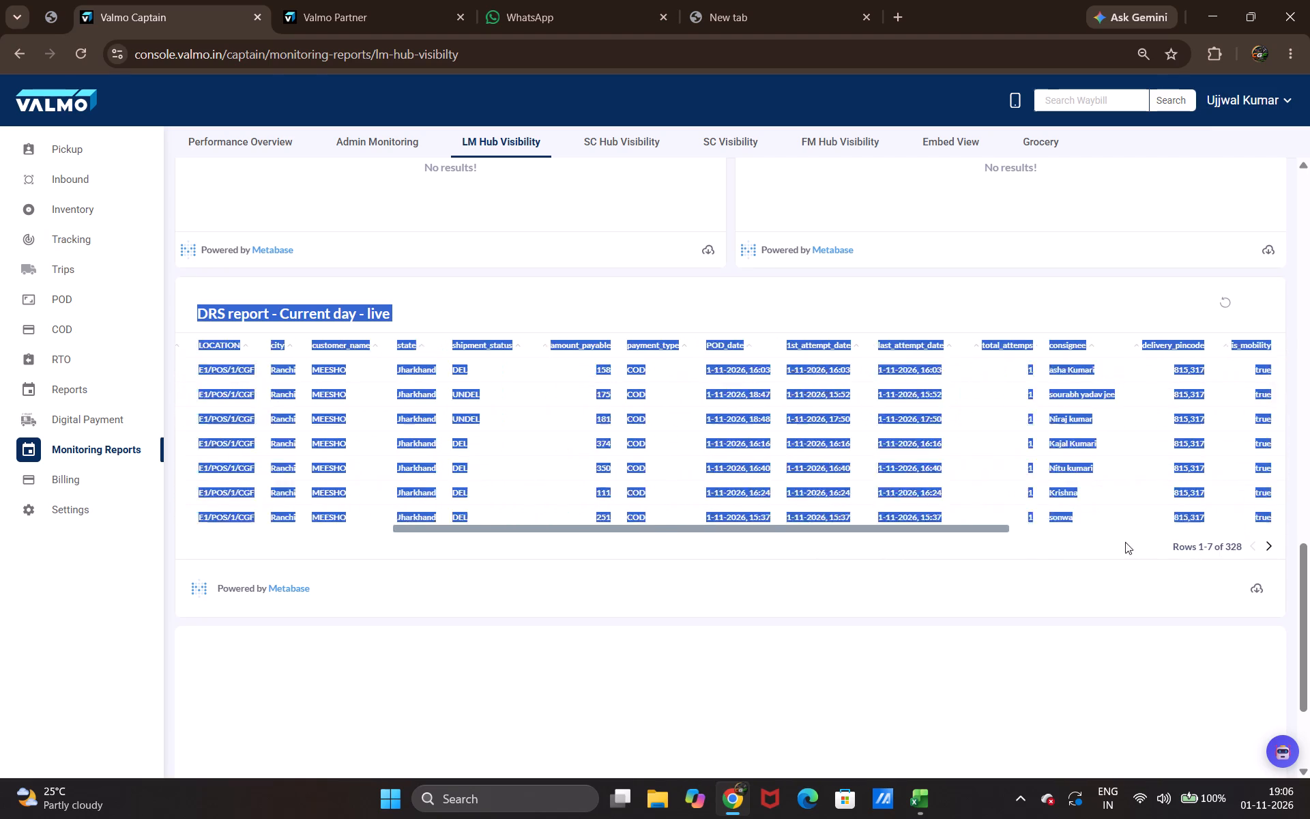
left_click_drag(1125, 542, 1088, 550)
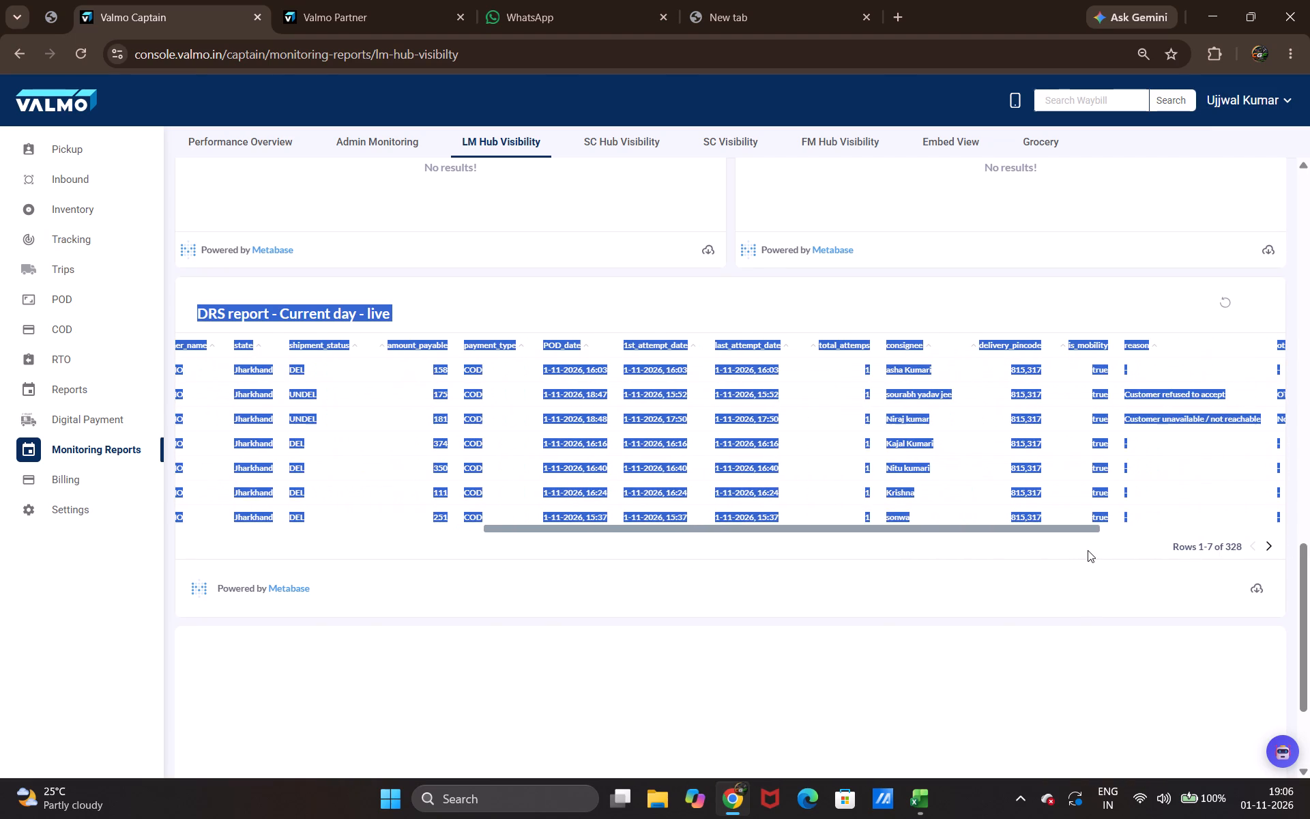
left_click_drag(1088, 550, 1068, 551)
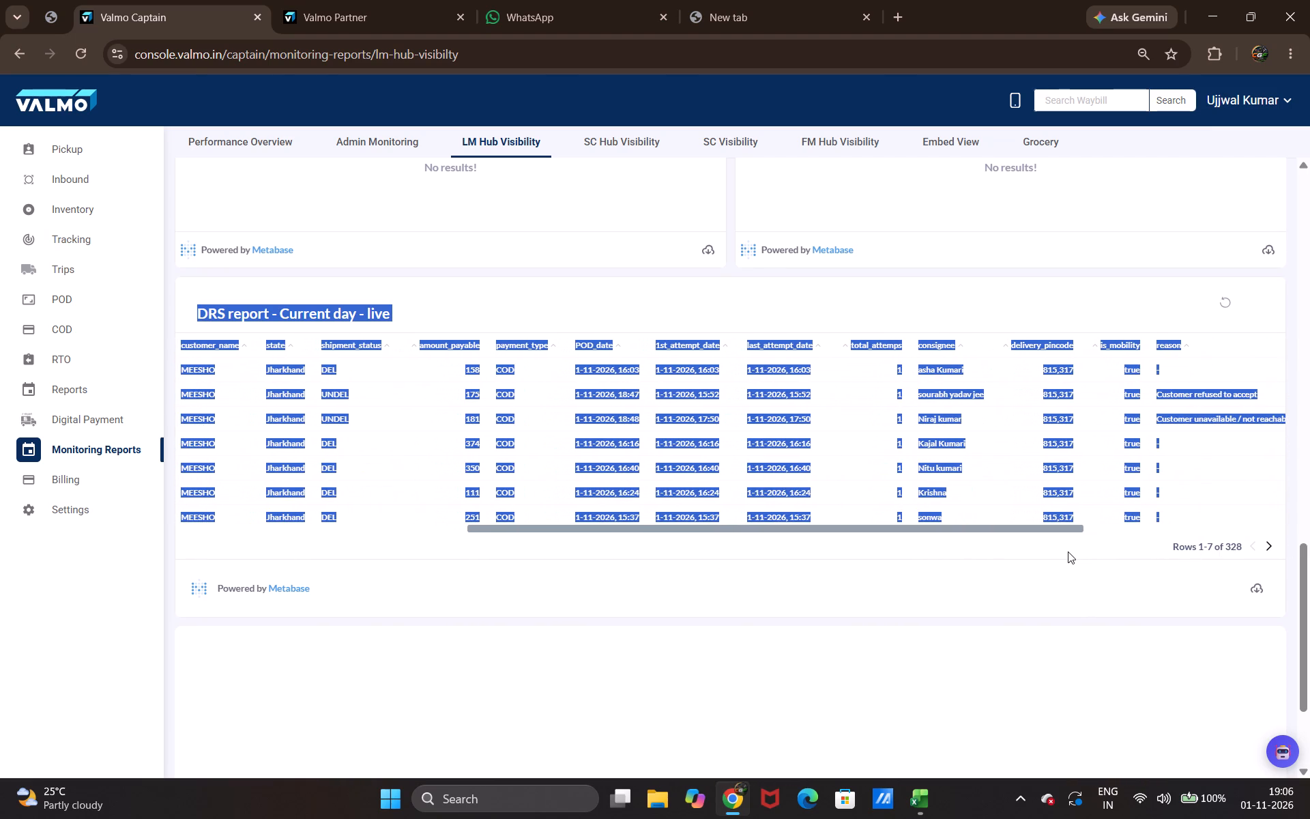
left_click_drag(1068, 551, 1067, 551)
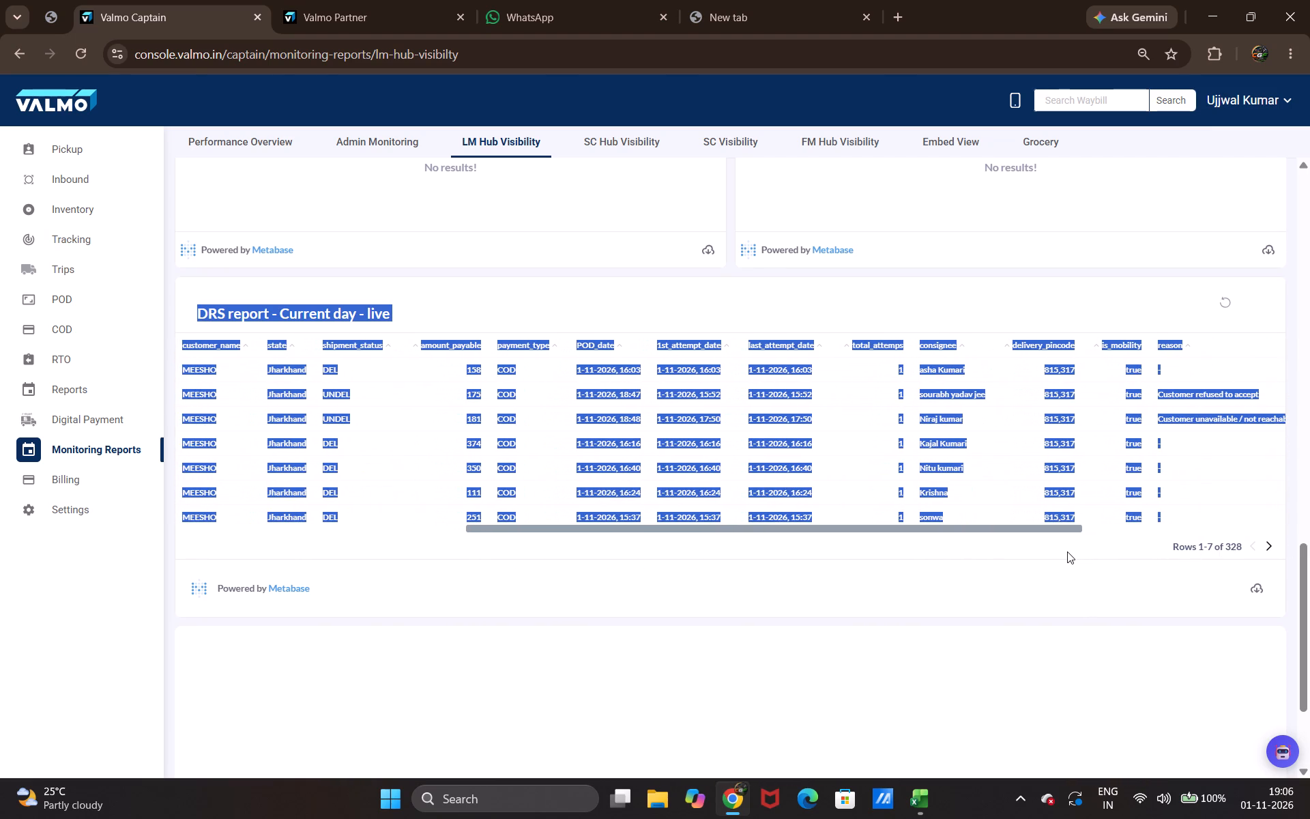
left_click_drag(1067, 551, 1066, 551)
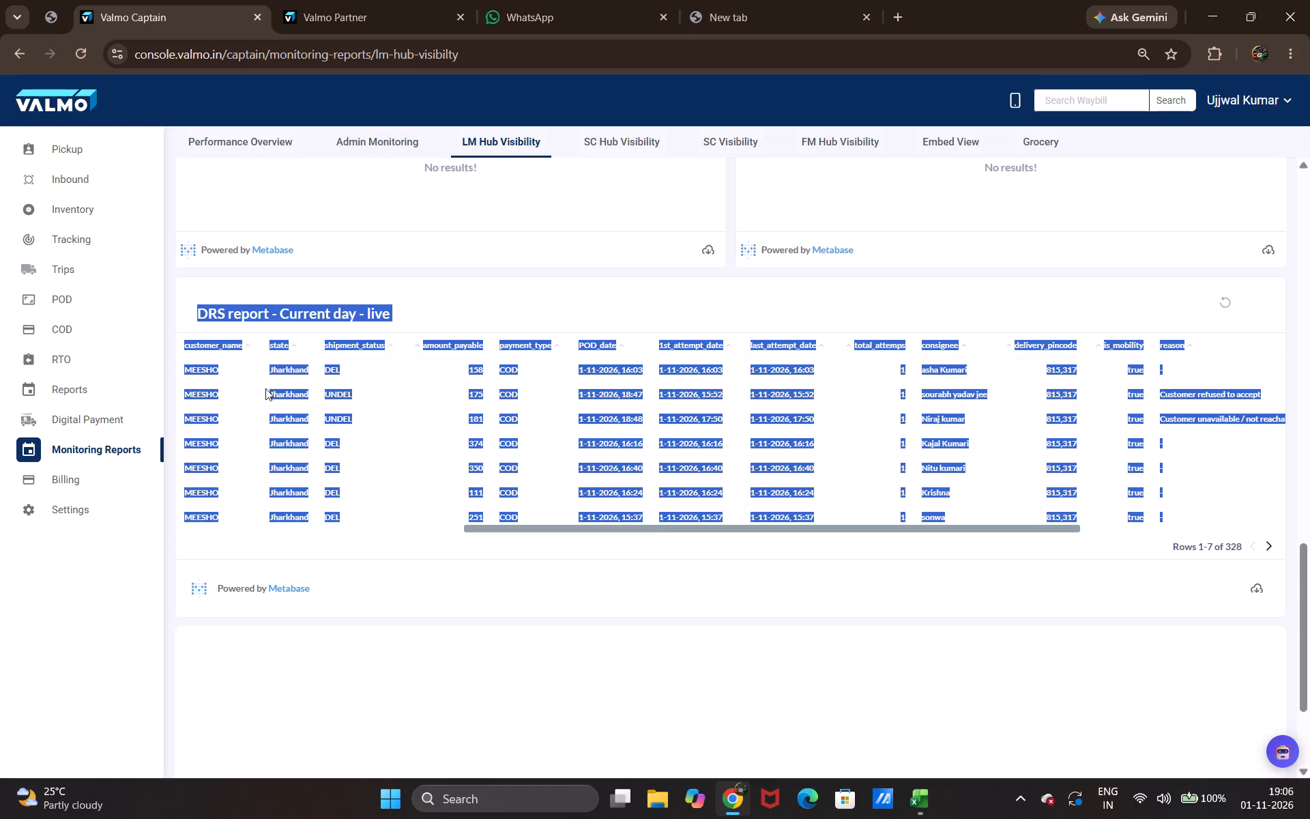
left_click(379, 403)
left_click_drag(1269, 350, 1244, 360)
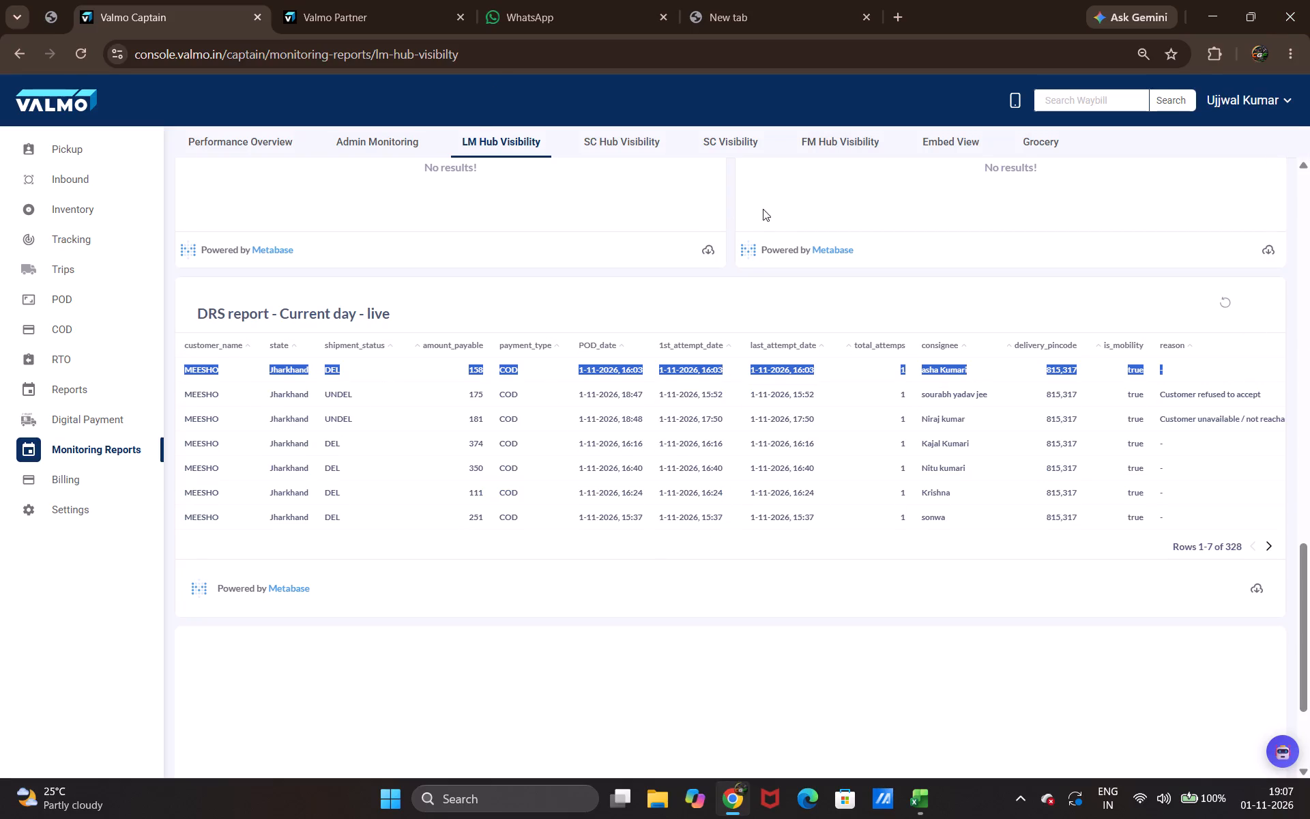
Open the POD DRS closure for delivery executive Shashank and set it to scan RVP shipments.
scroll(768, 210, "up", 6)
scroll(385, 370, "up", 11)
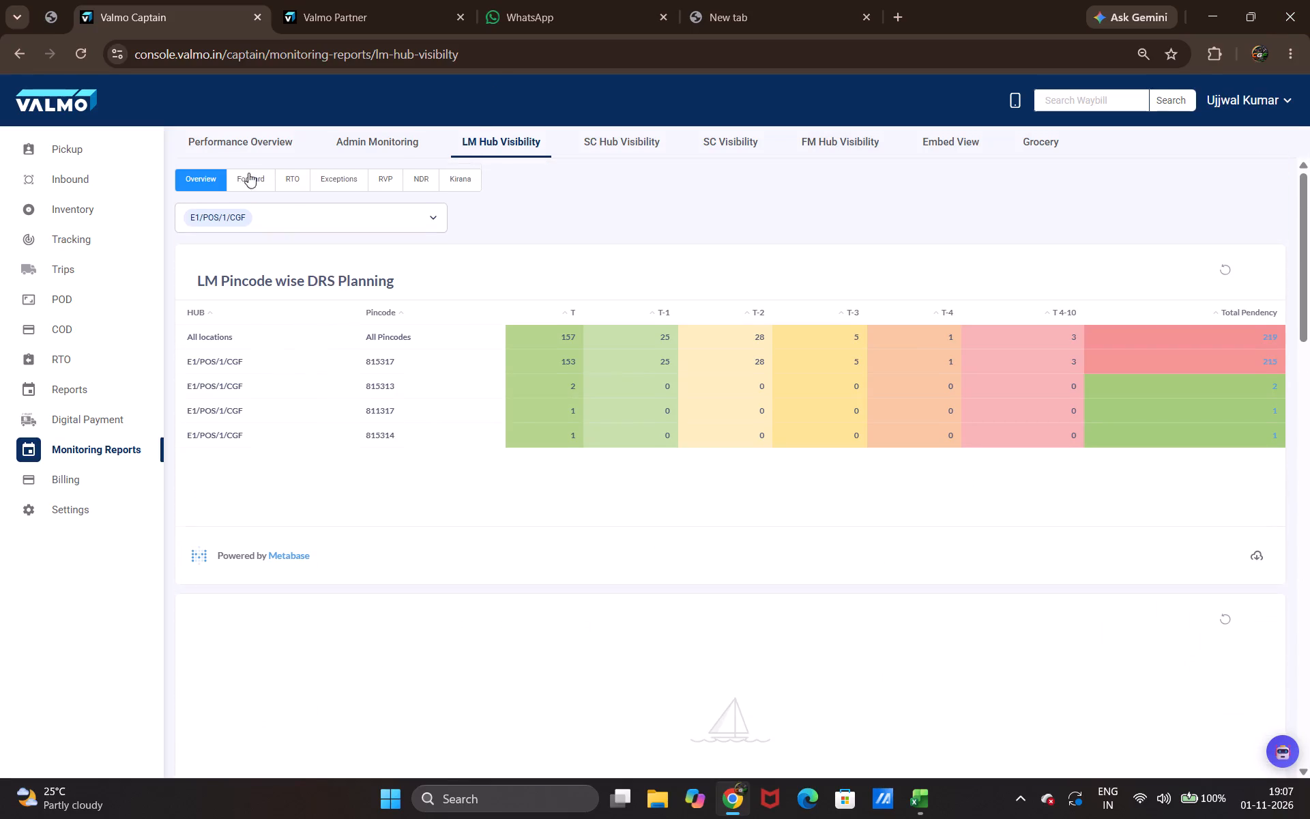
left_click(89, 299)
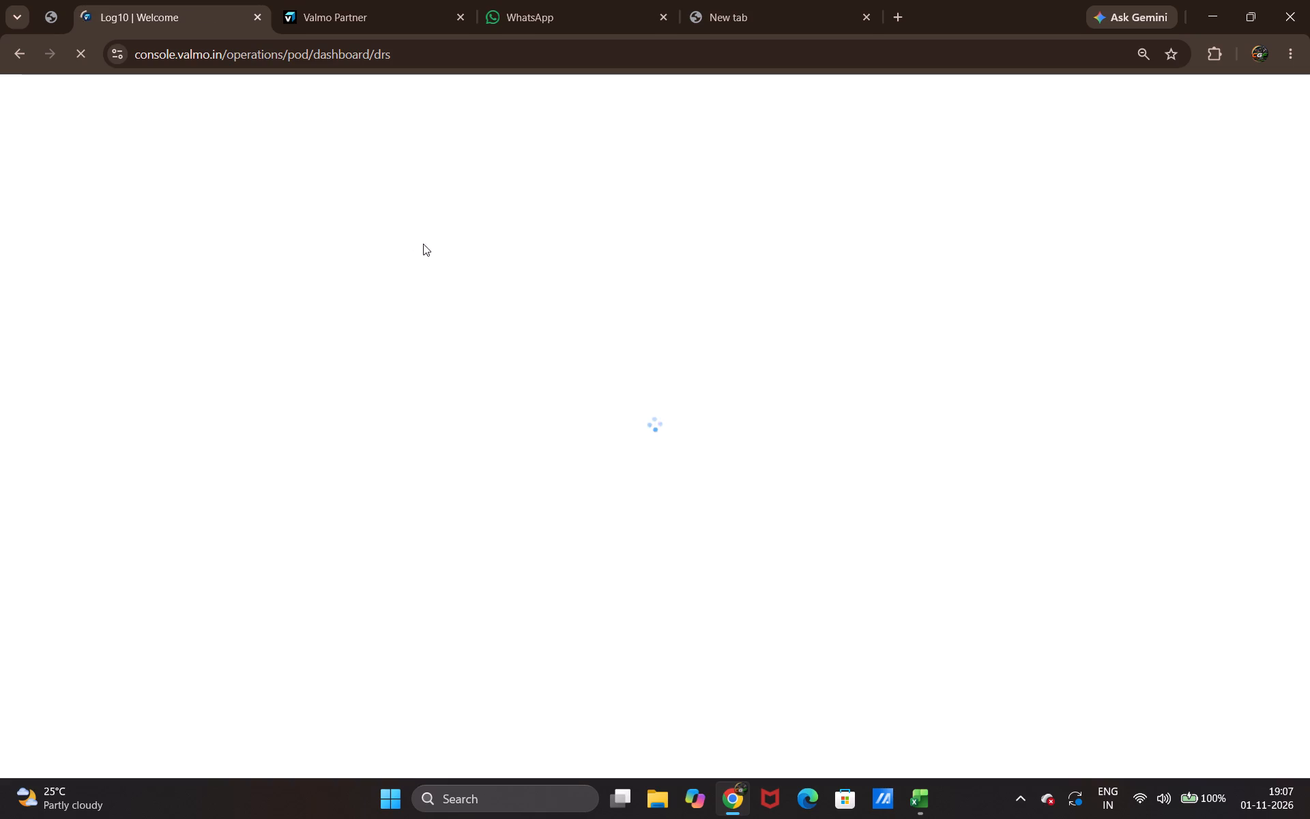
left_click(272, 147)
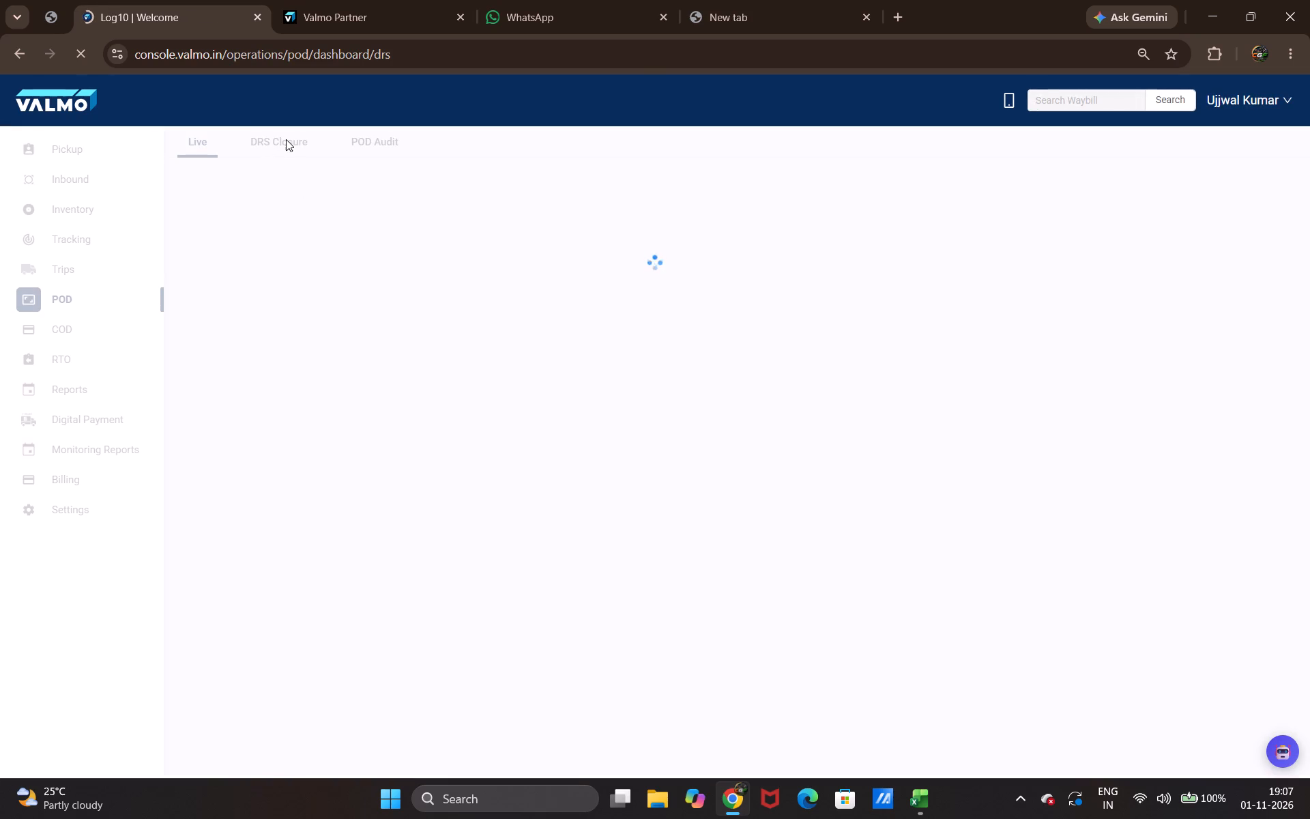
left_click(286, 139)
left_click(292, 140)
left_click(287, 192)
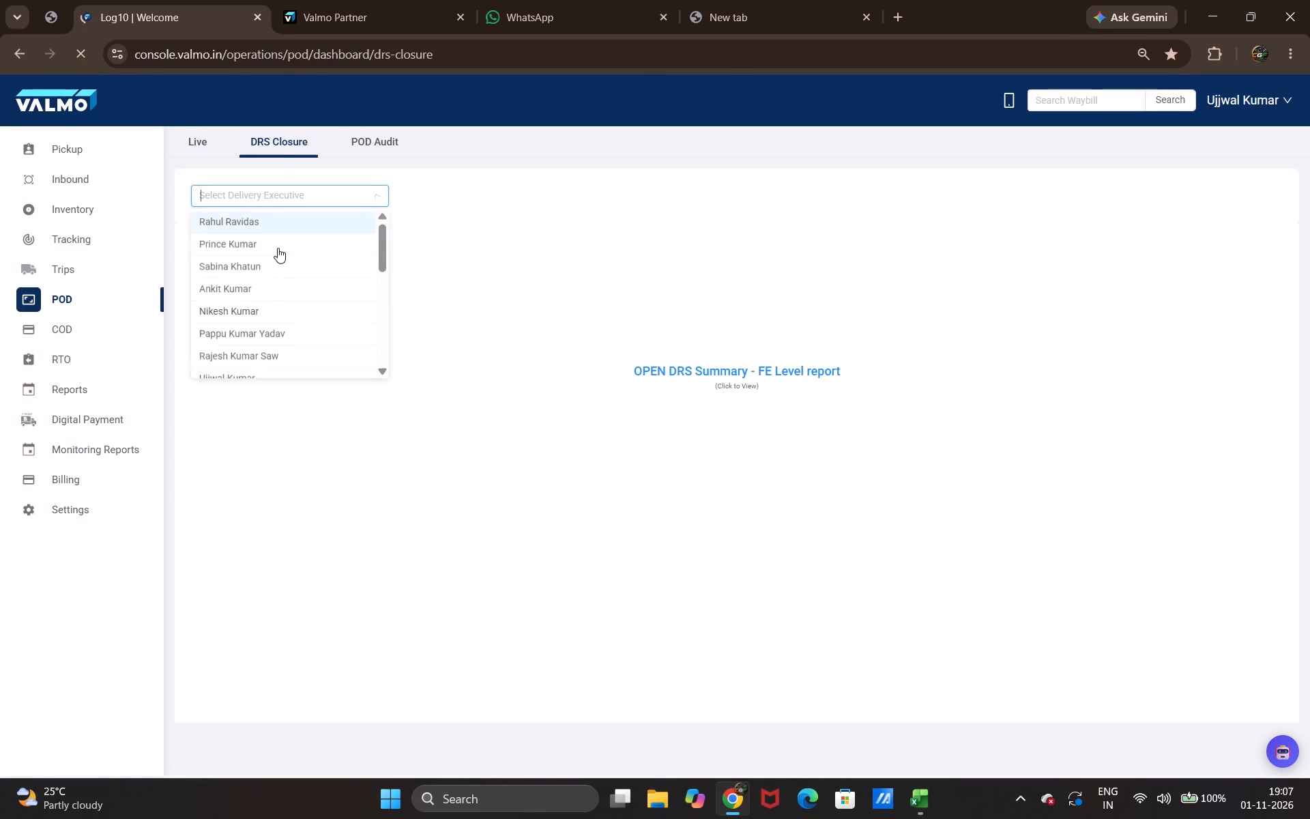
scroll(253, 242, "down", 5)
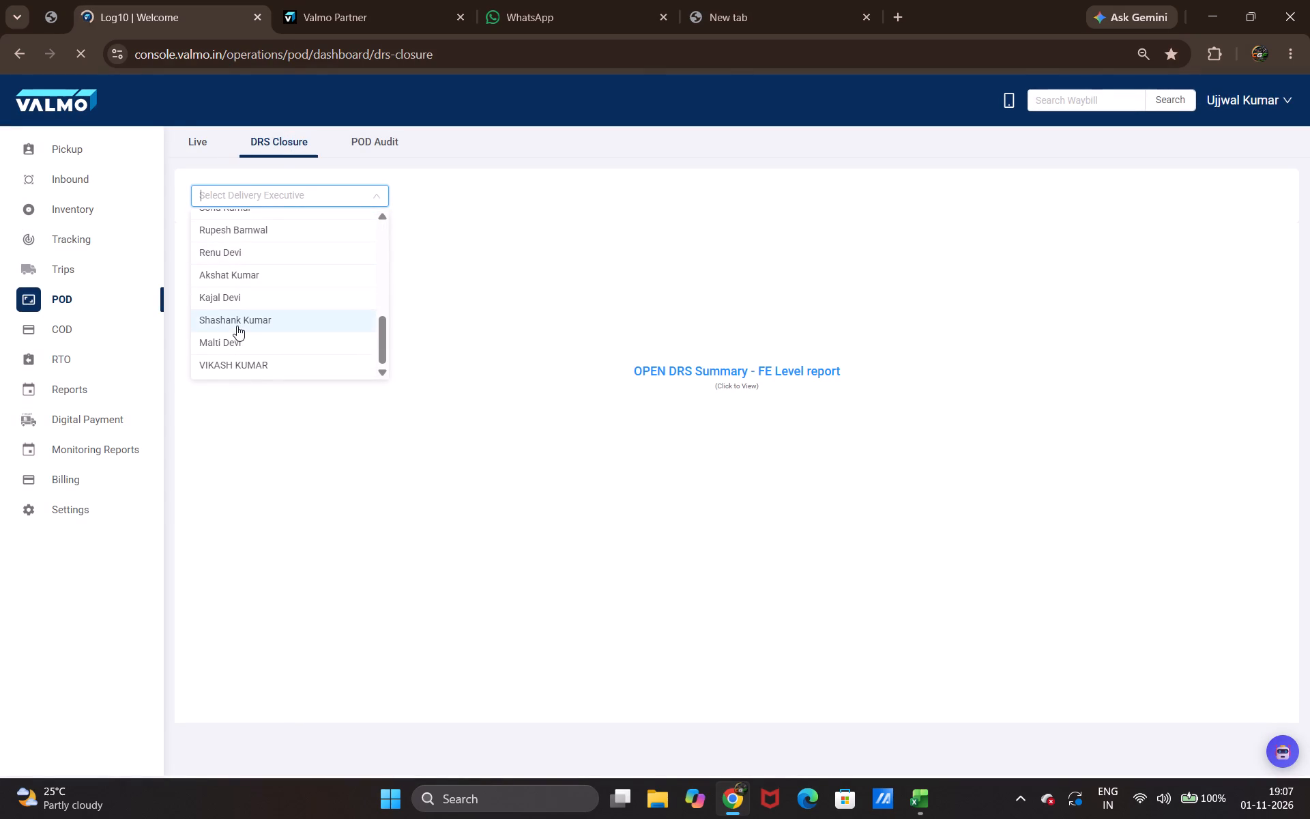
left_click(237, 326)
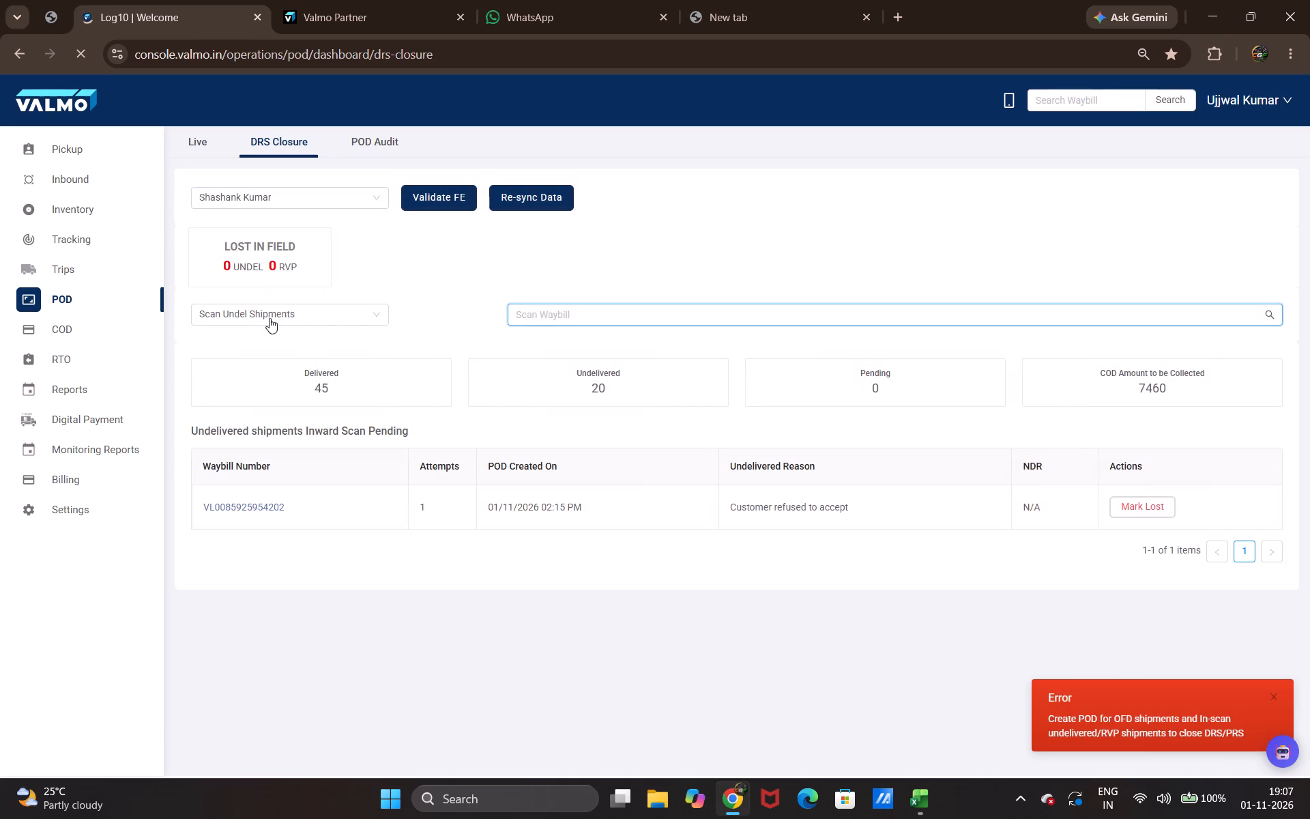
left_click(314, 298)
left_click(308, 318)
left_click(270, 359)
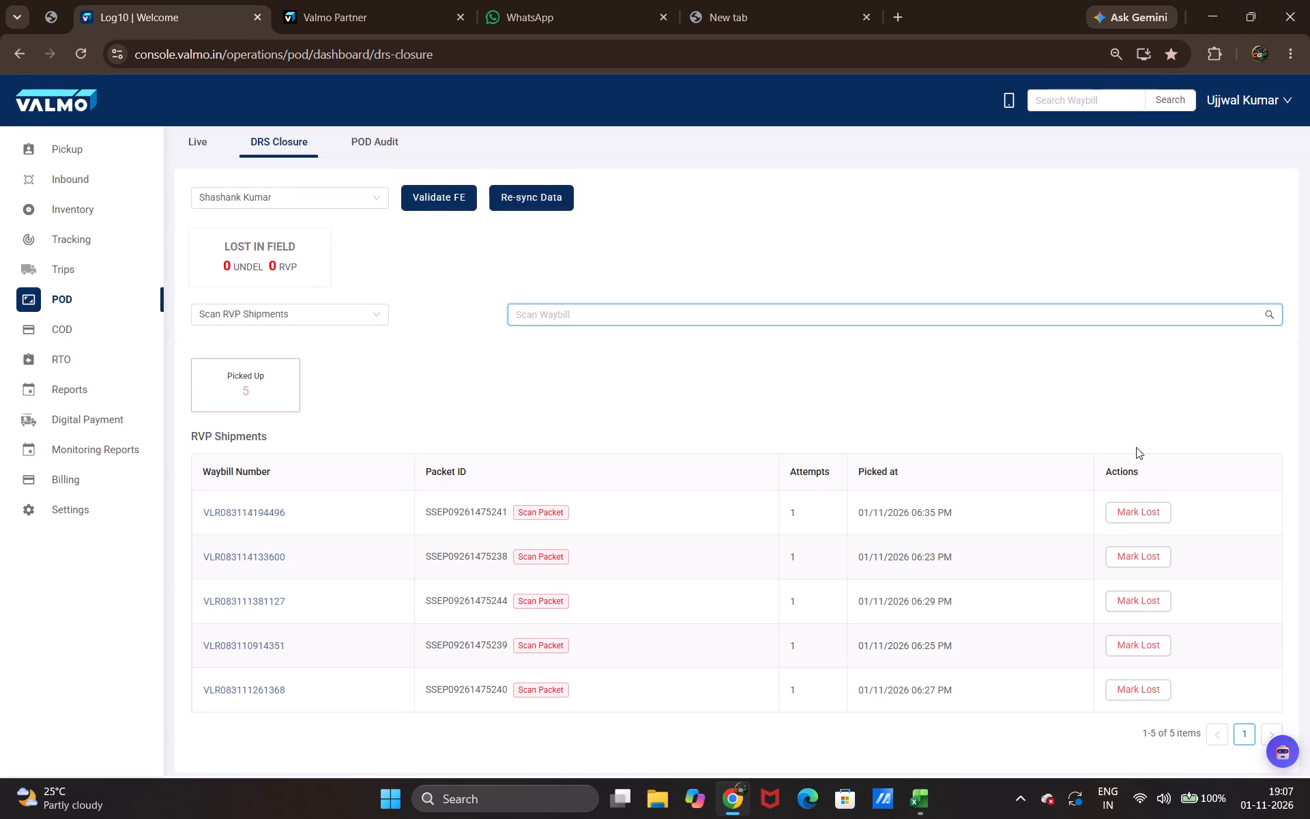
left_click(1203, 386)
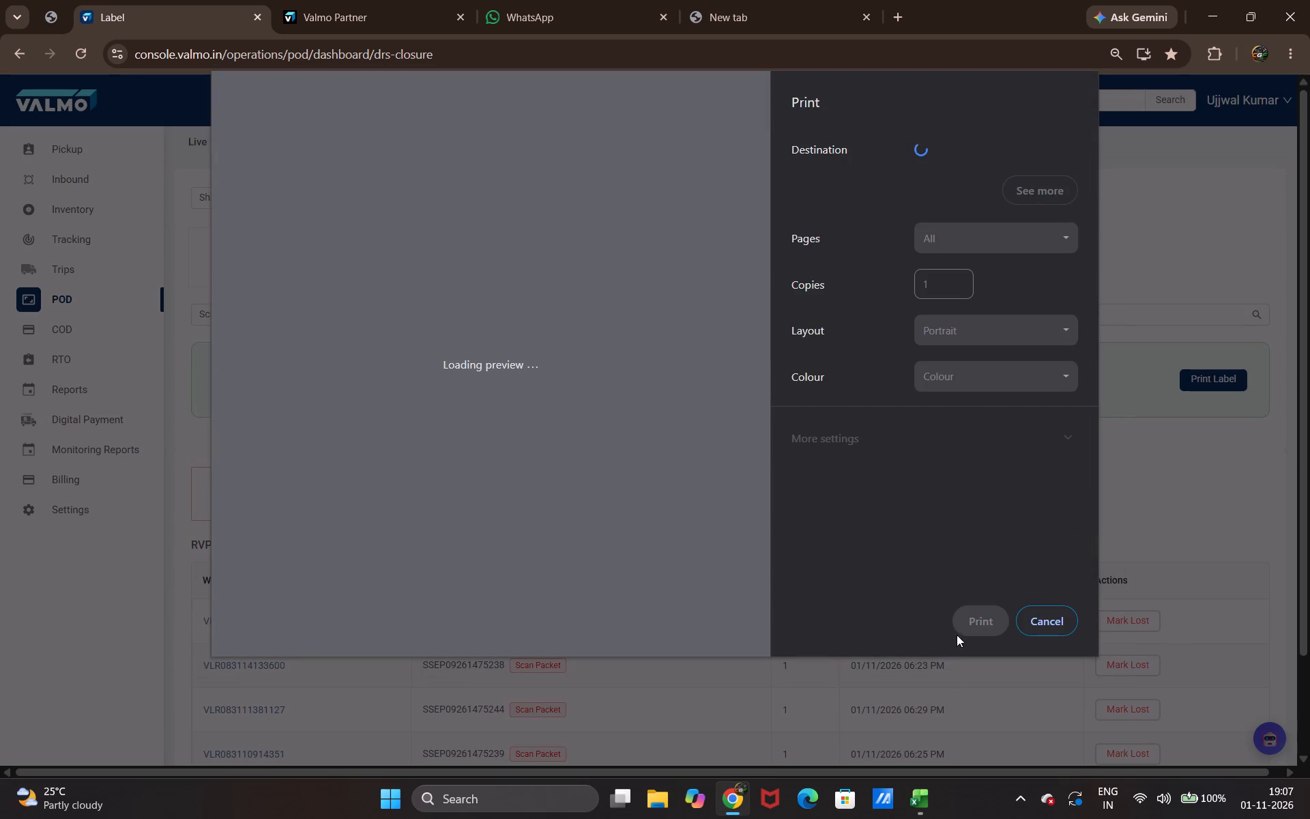
left_click(976, 620)
left_click(679, 311)
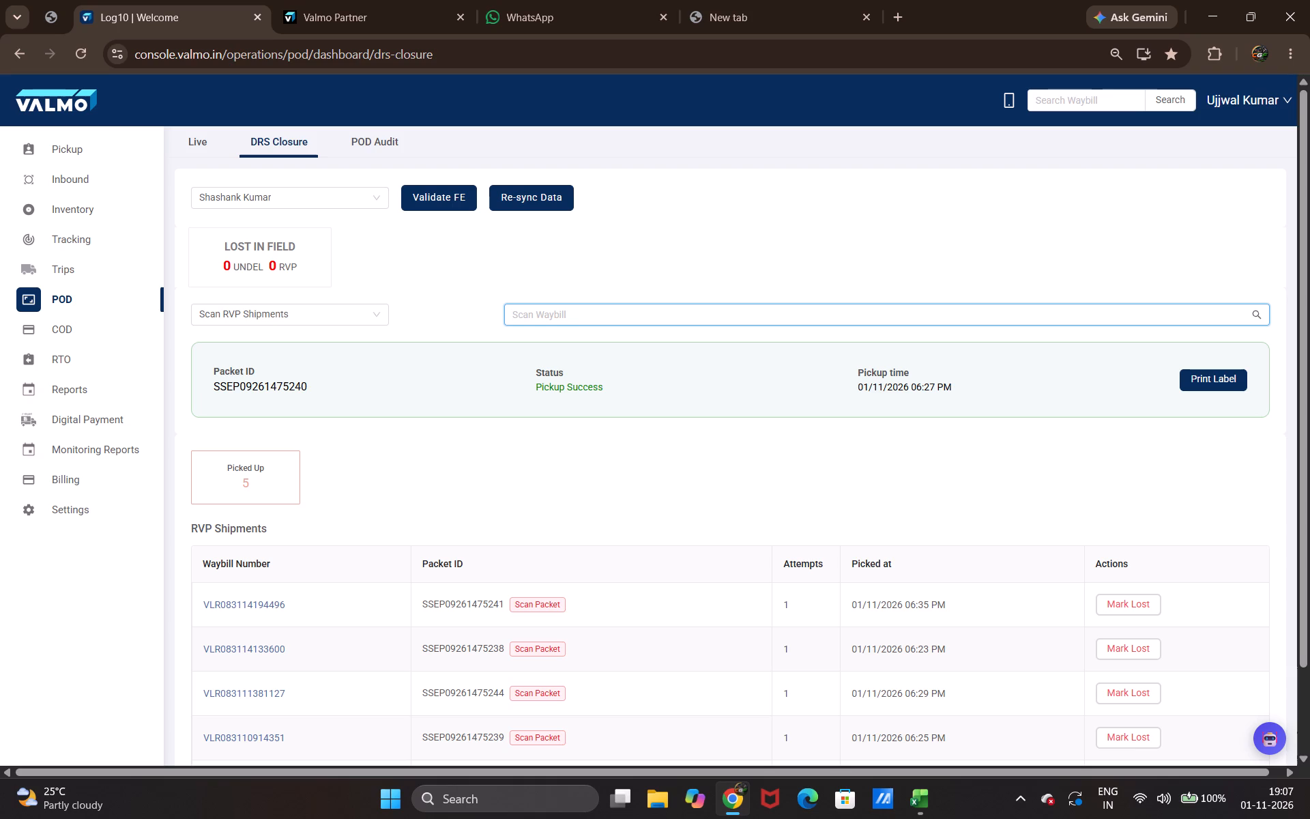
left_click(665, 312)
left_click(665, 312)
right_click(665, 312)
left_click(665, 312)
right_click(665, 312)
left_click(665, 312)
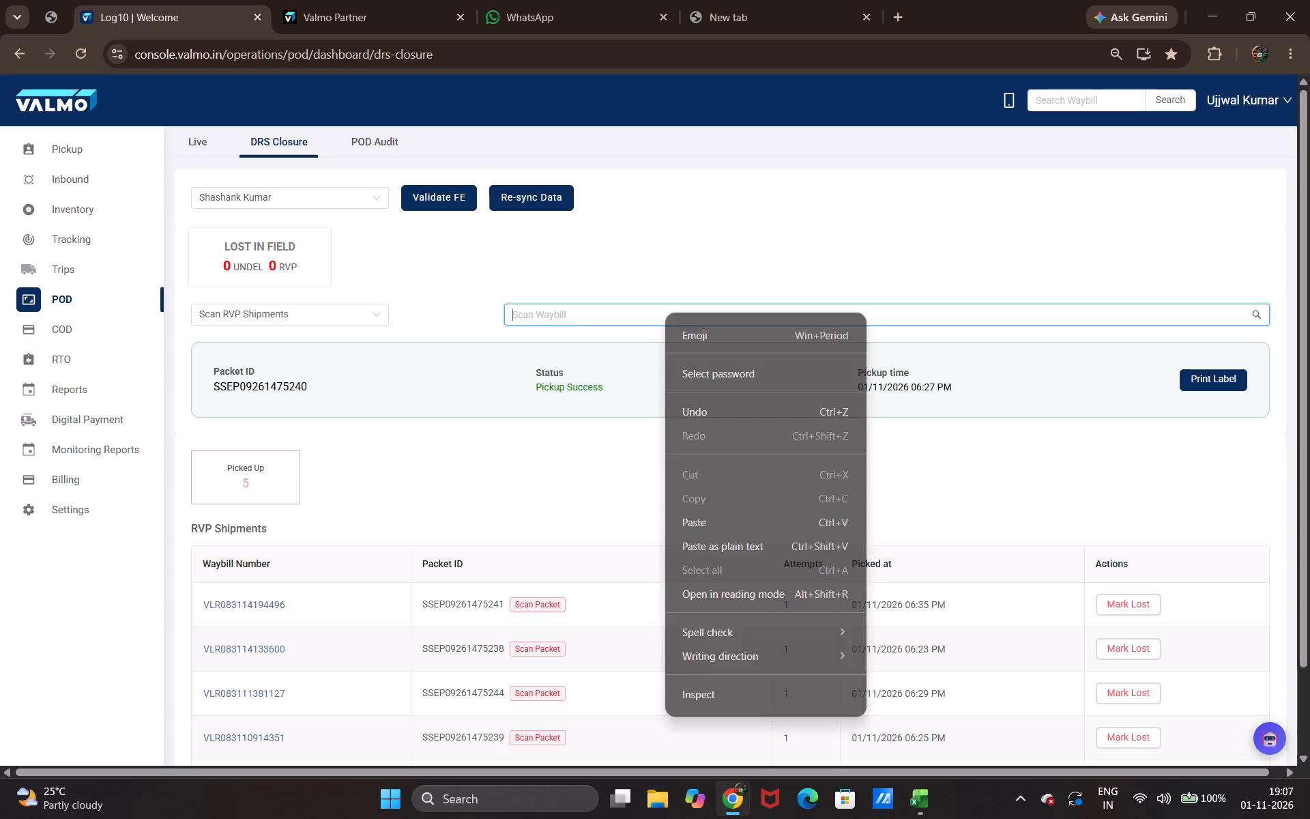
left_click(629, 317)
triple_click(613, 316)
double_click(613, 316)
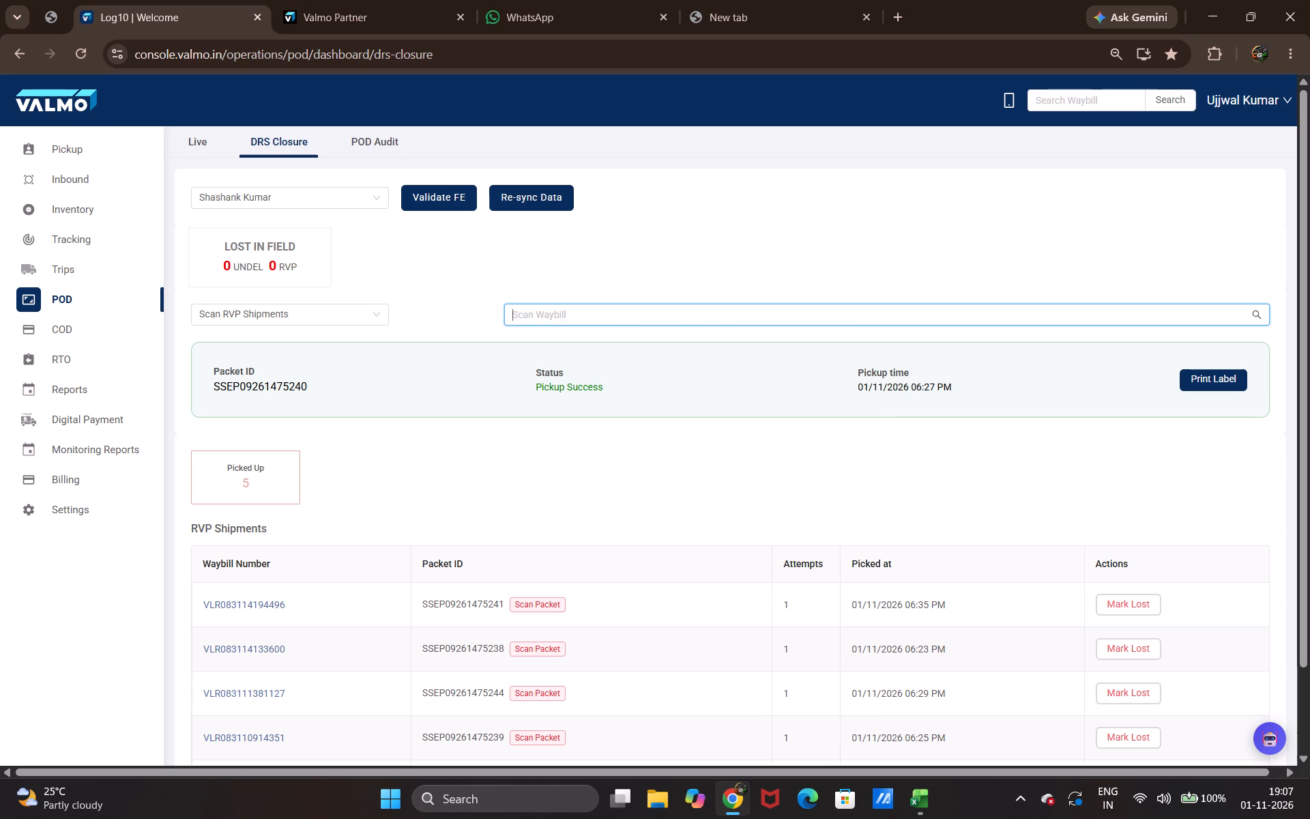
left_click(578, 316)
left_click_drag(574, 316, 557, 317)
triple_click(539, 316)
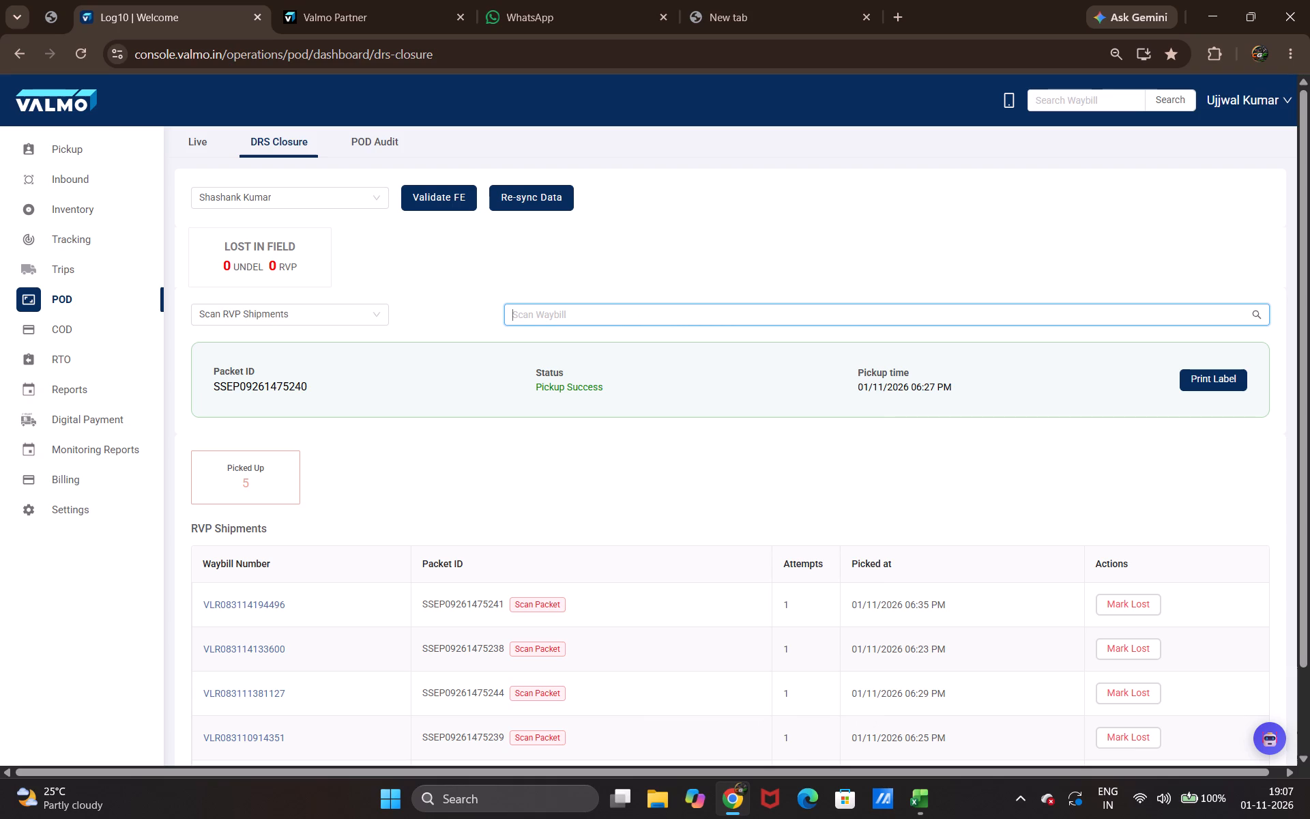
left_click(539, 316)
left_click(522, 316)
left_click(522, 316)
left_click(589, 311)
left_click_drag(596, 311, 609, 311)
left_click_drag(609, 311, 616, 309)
left_click(1212, 373)
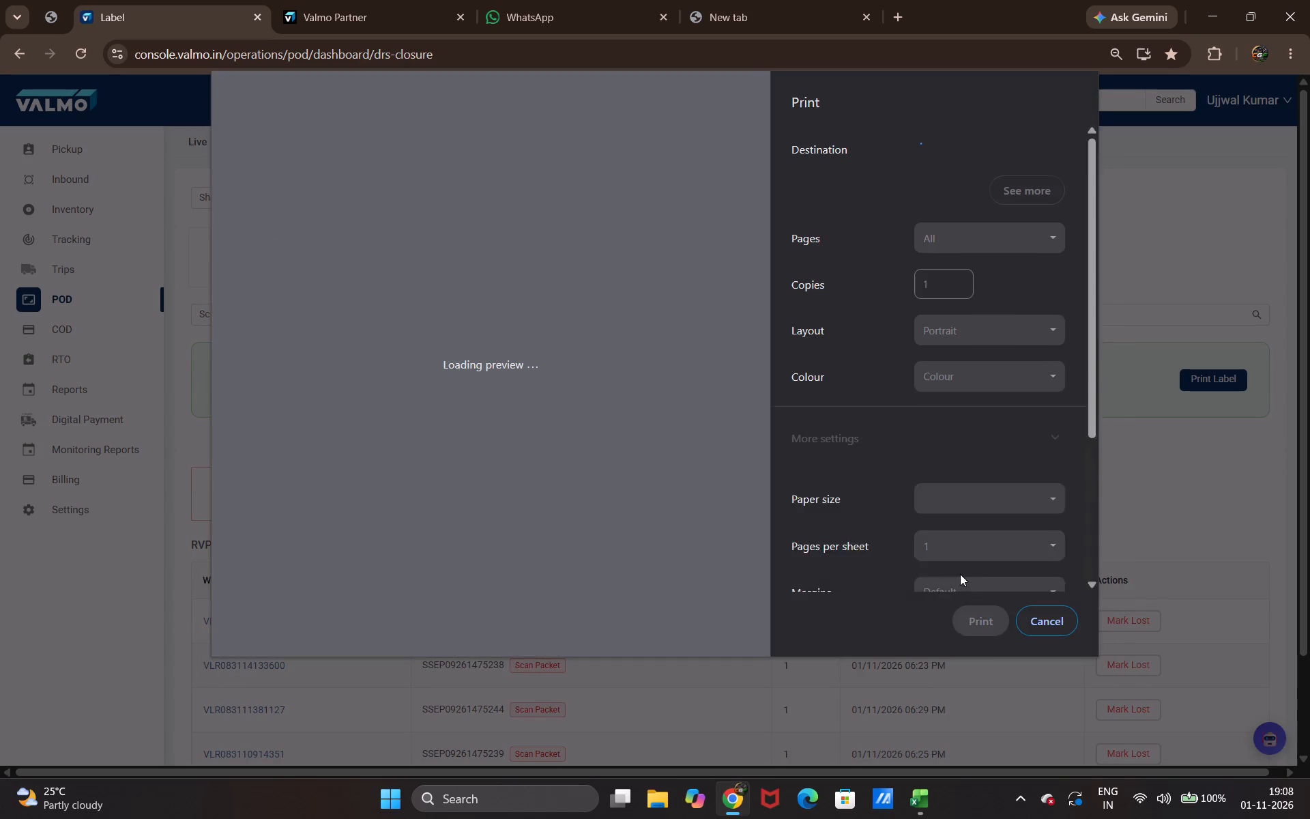
left_click(988, 615)
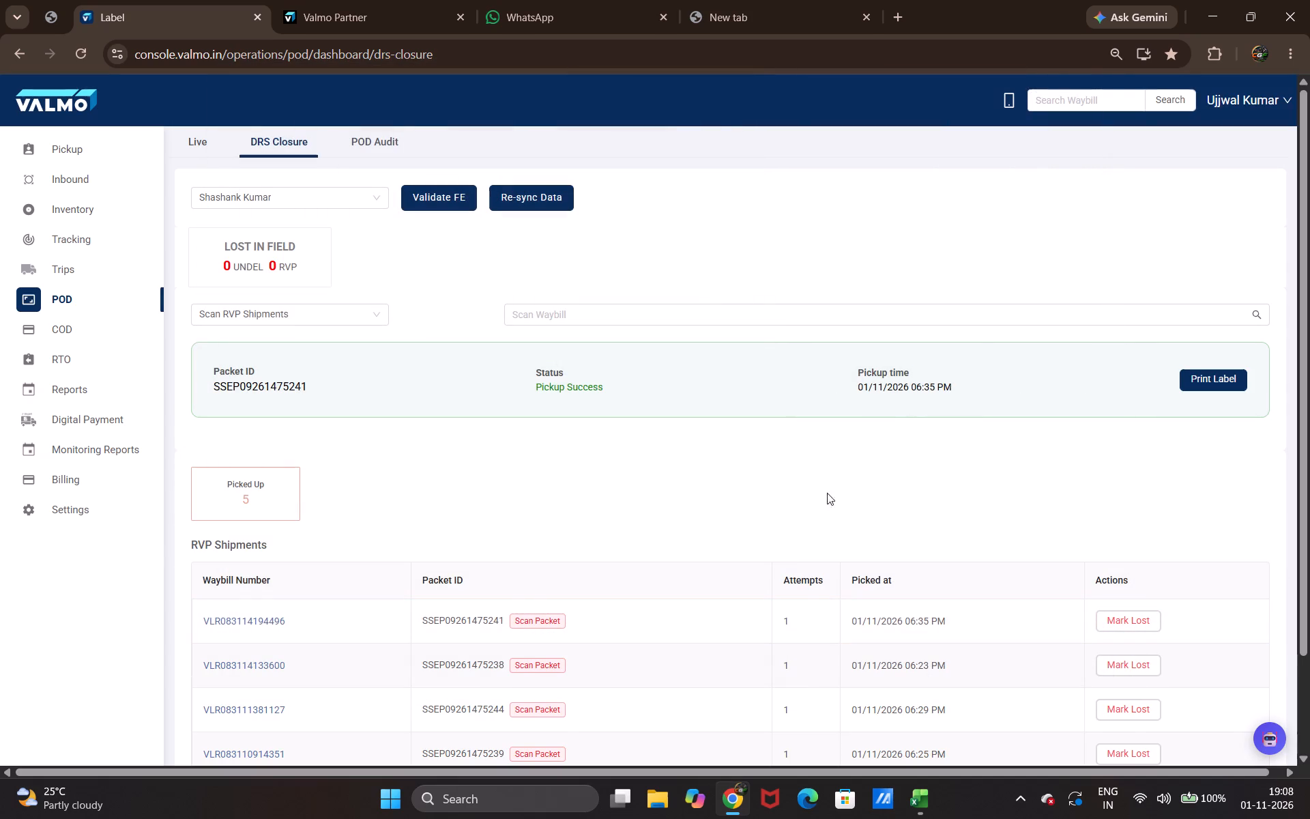
left_click(794, 325)
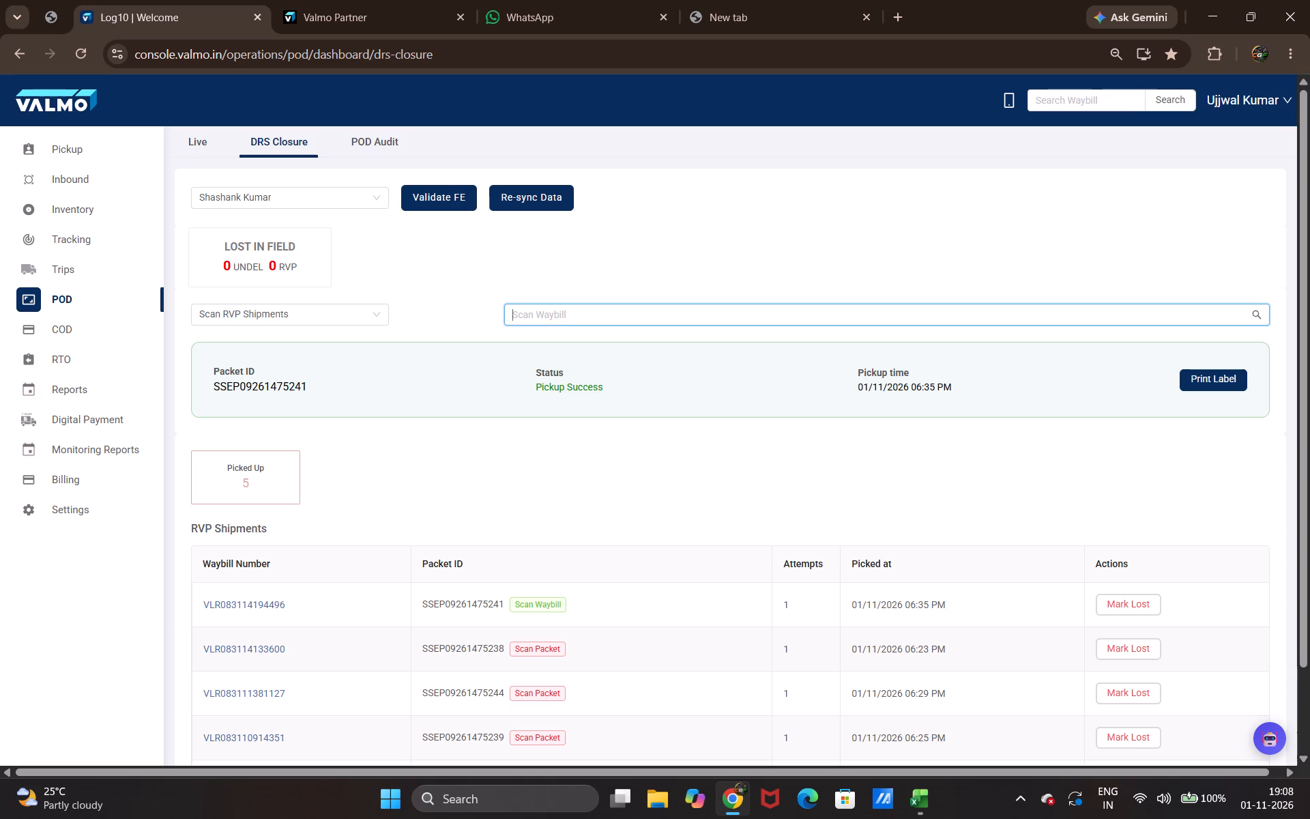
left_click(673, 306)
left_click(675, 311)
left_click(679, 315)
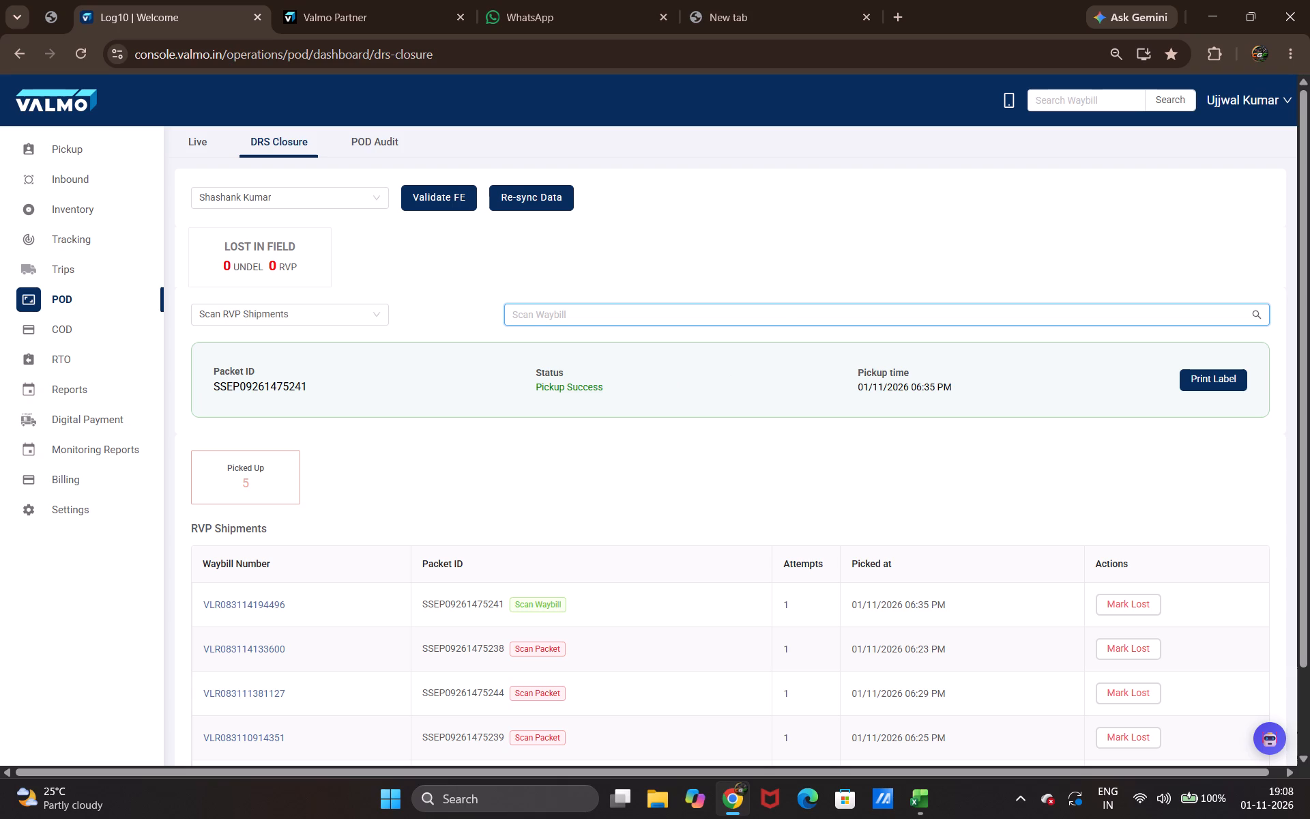
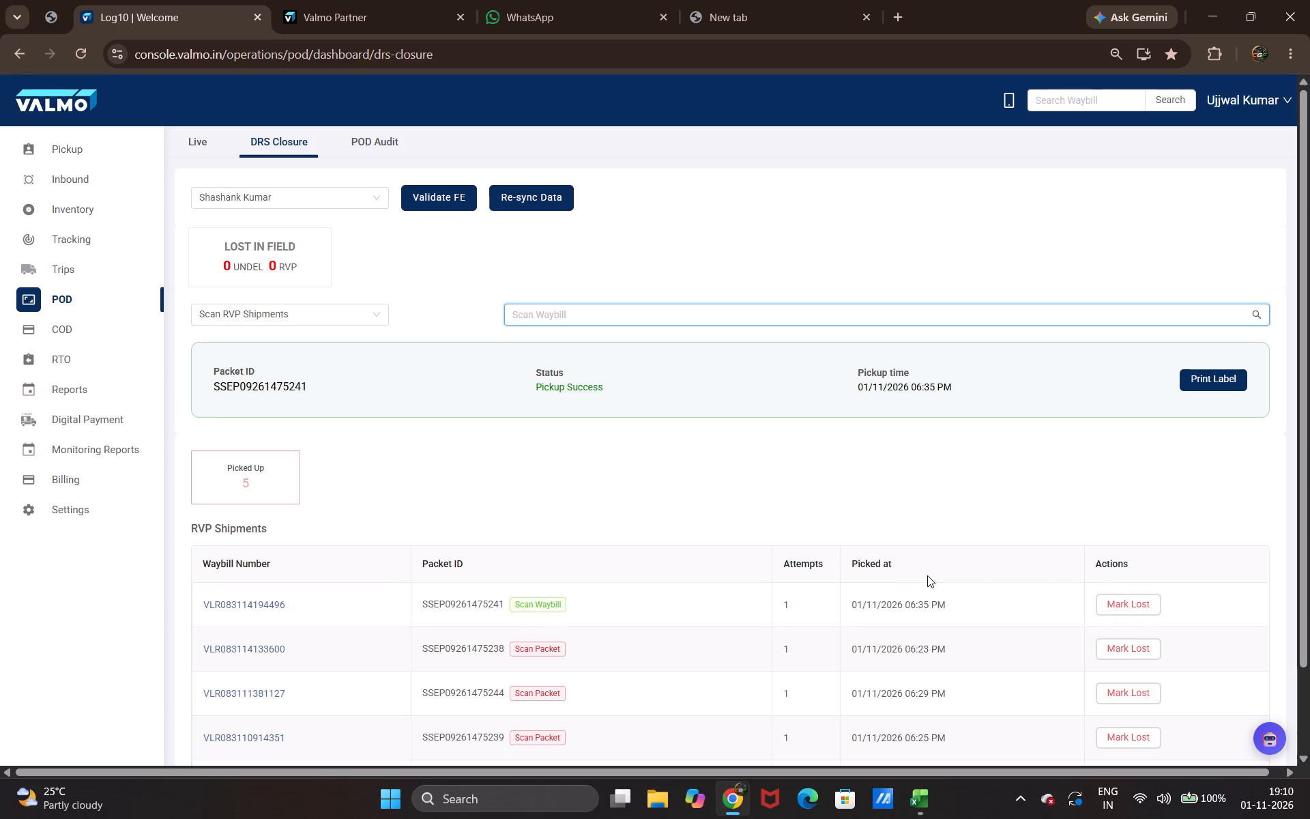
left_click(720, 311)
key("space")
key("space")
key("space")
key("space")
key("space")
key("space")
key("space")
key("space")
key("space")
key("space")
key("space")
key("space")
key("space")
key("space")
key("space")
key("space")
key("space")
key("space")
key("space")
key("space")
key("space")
left_click(759, 317)
left_click(1190, 382)
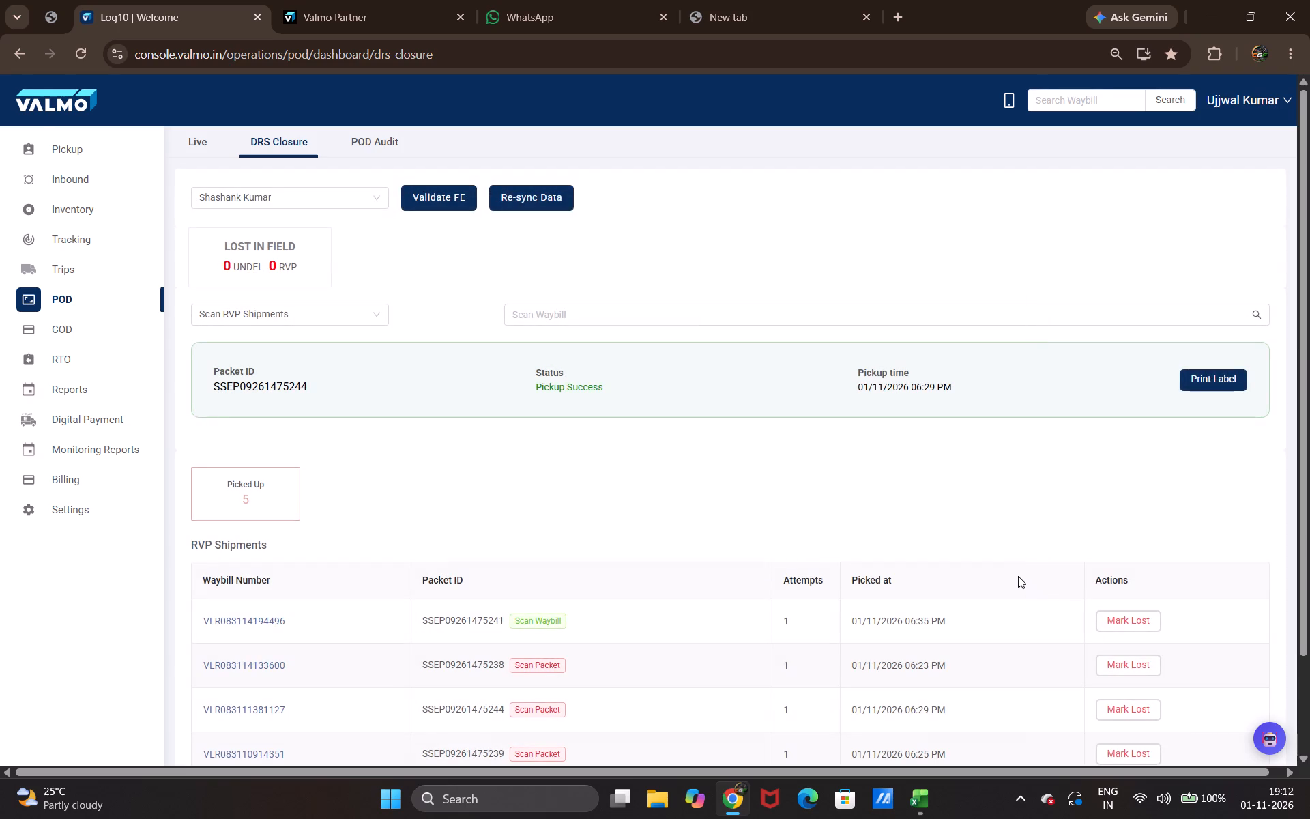
left_click(978, 612)
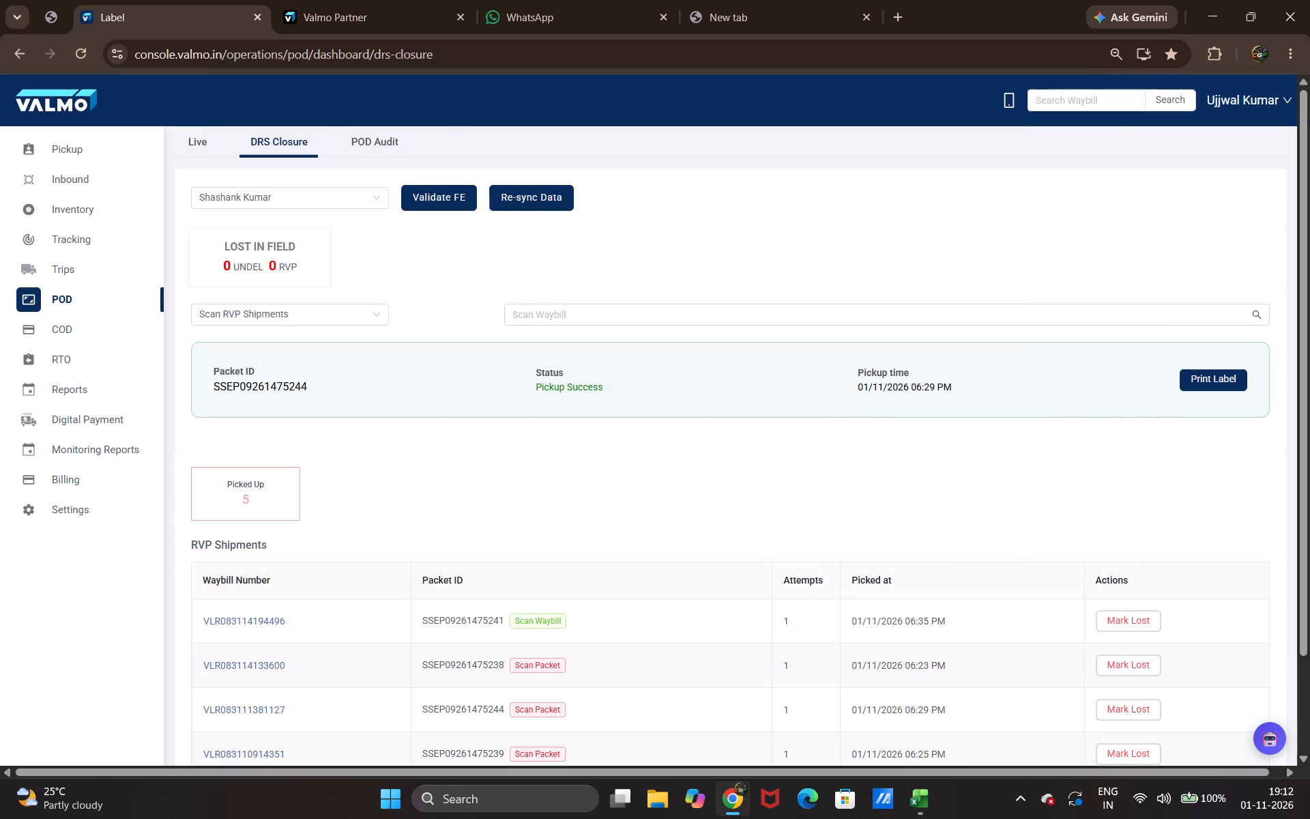
left_click(877, 308)
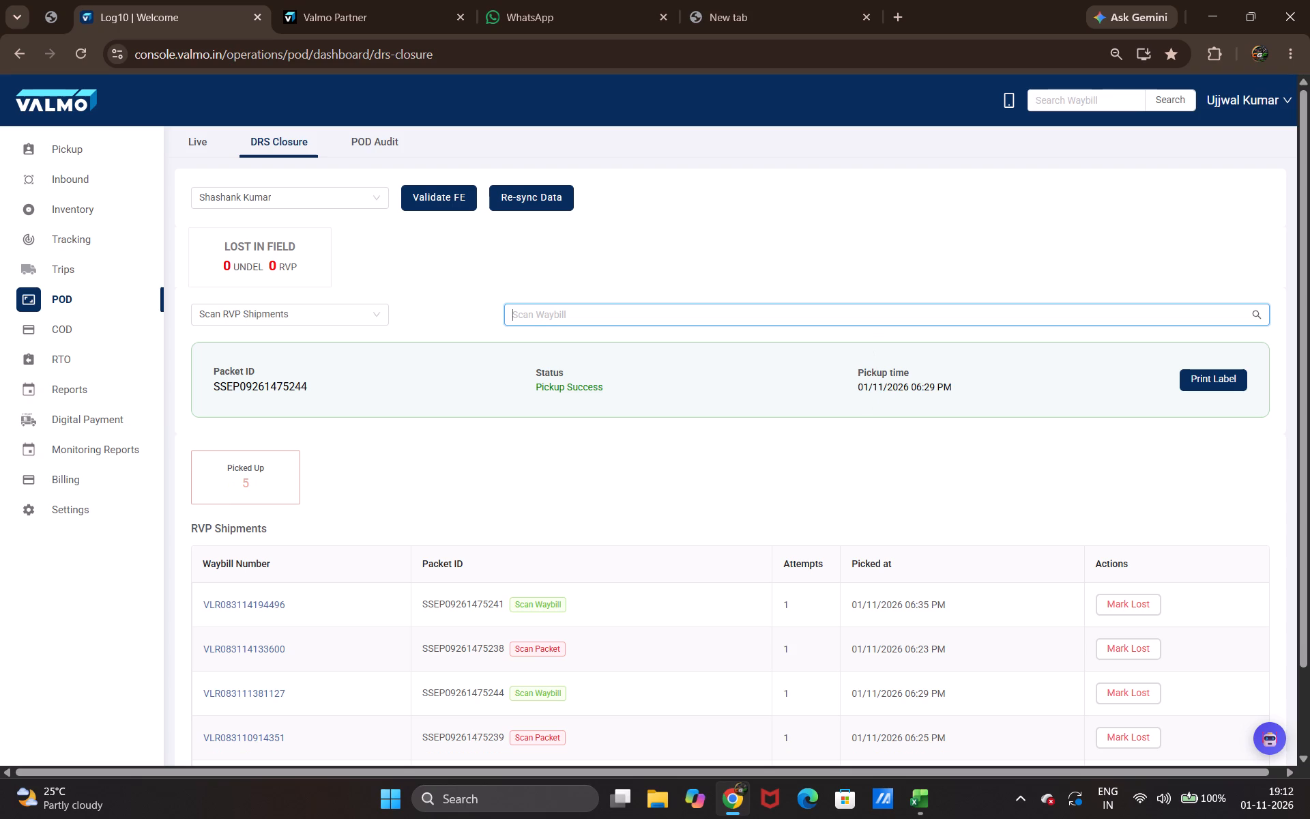
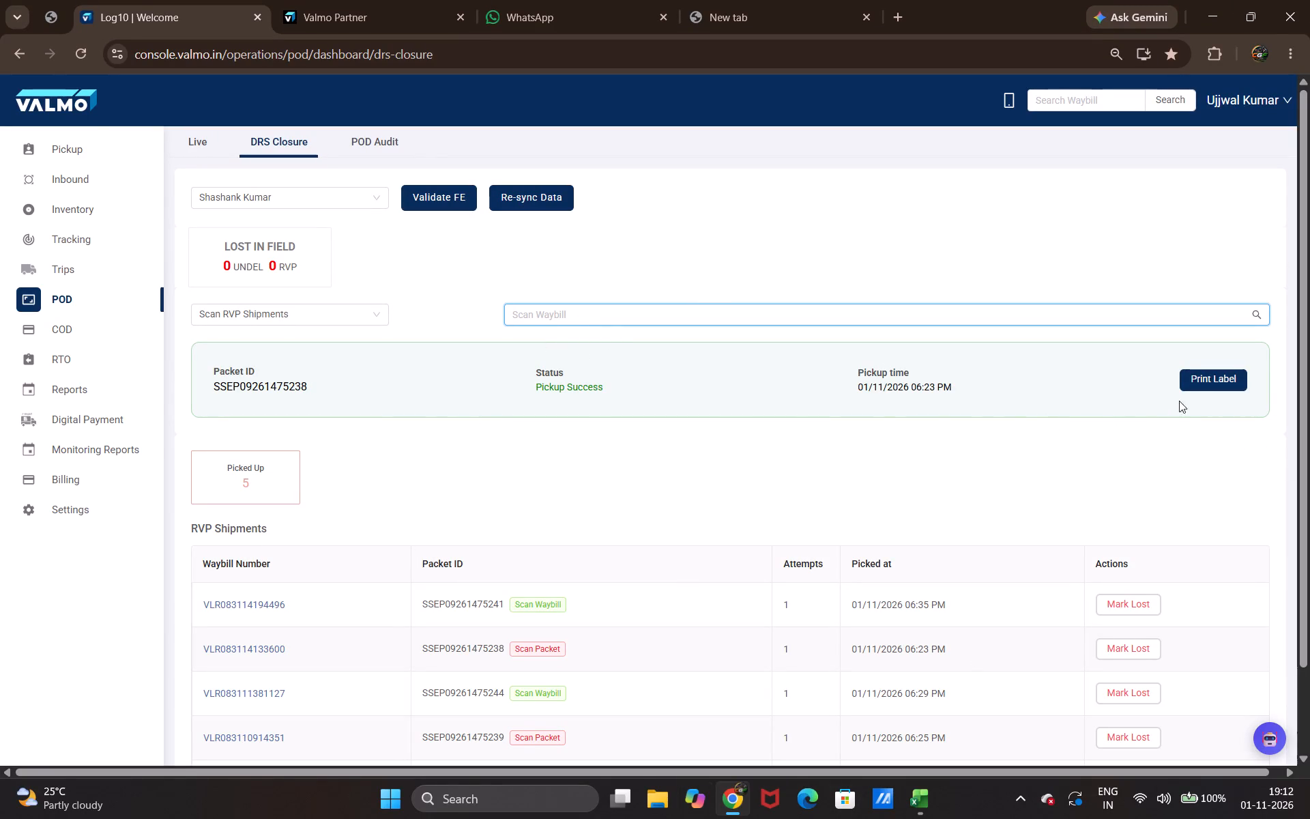
left_click(1197, 379)
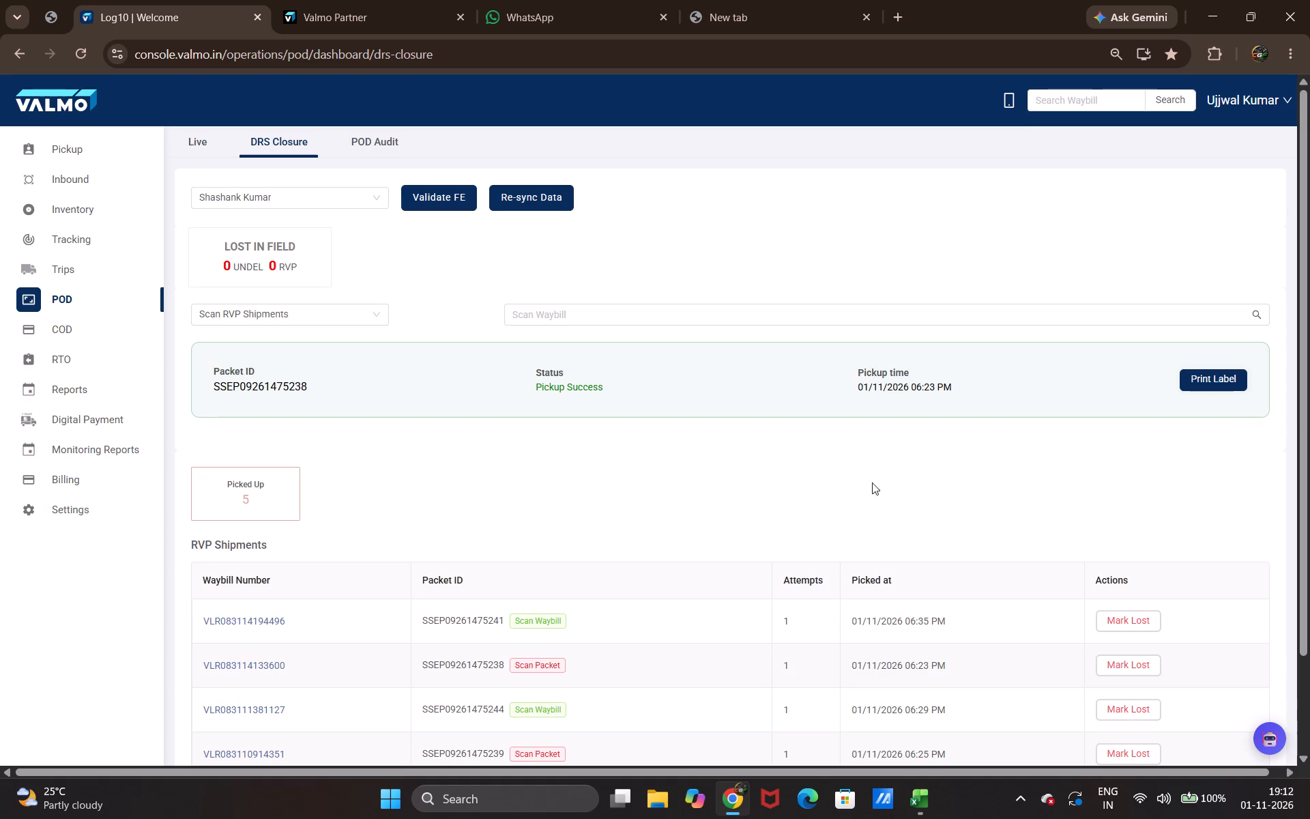
left_click(984, 618)
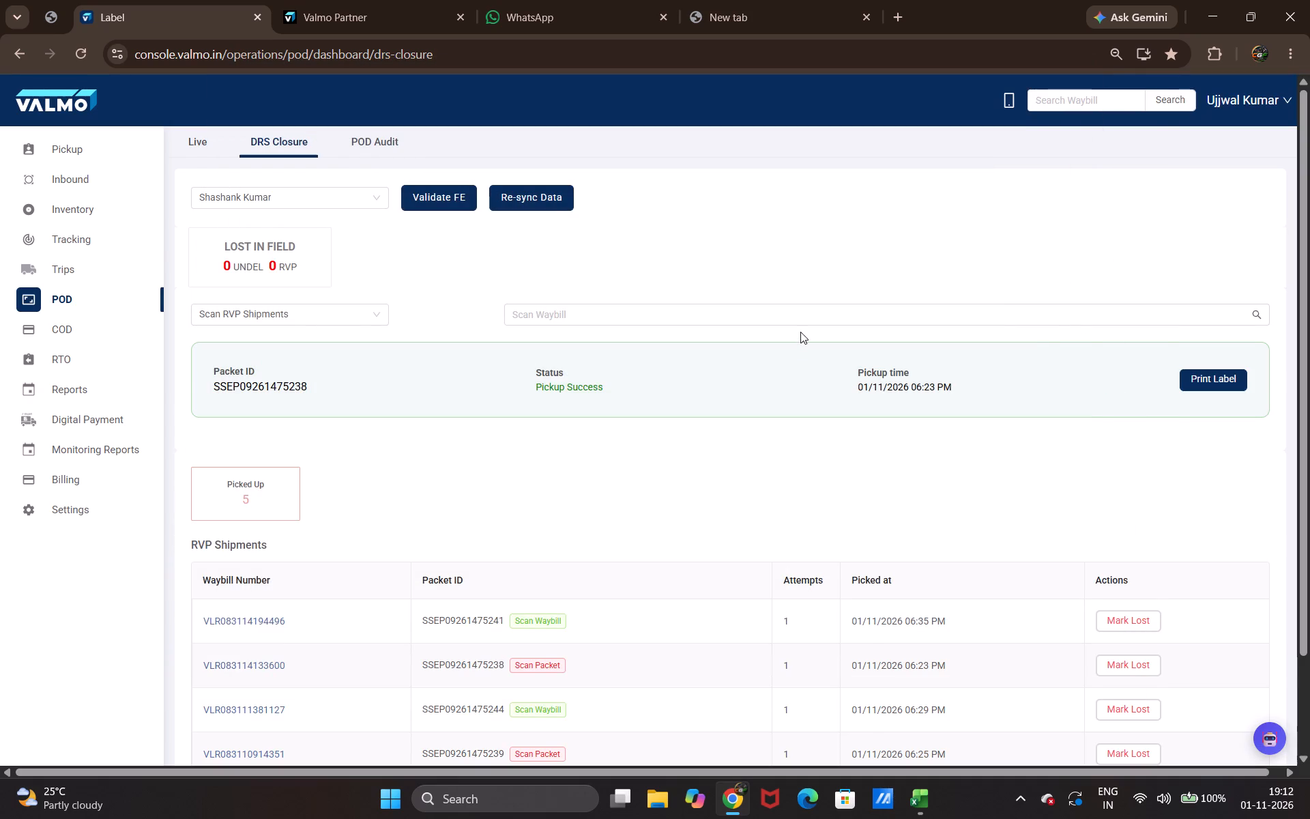
left_click(801, 313)
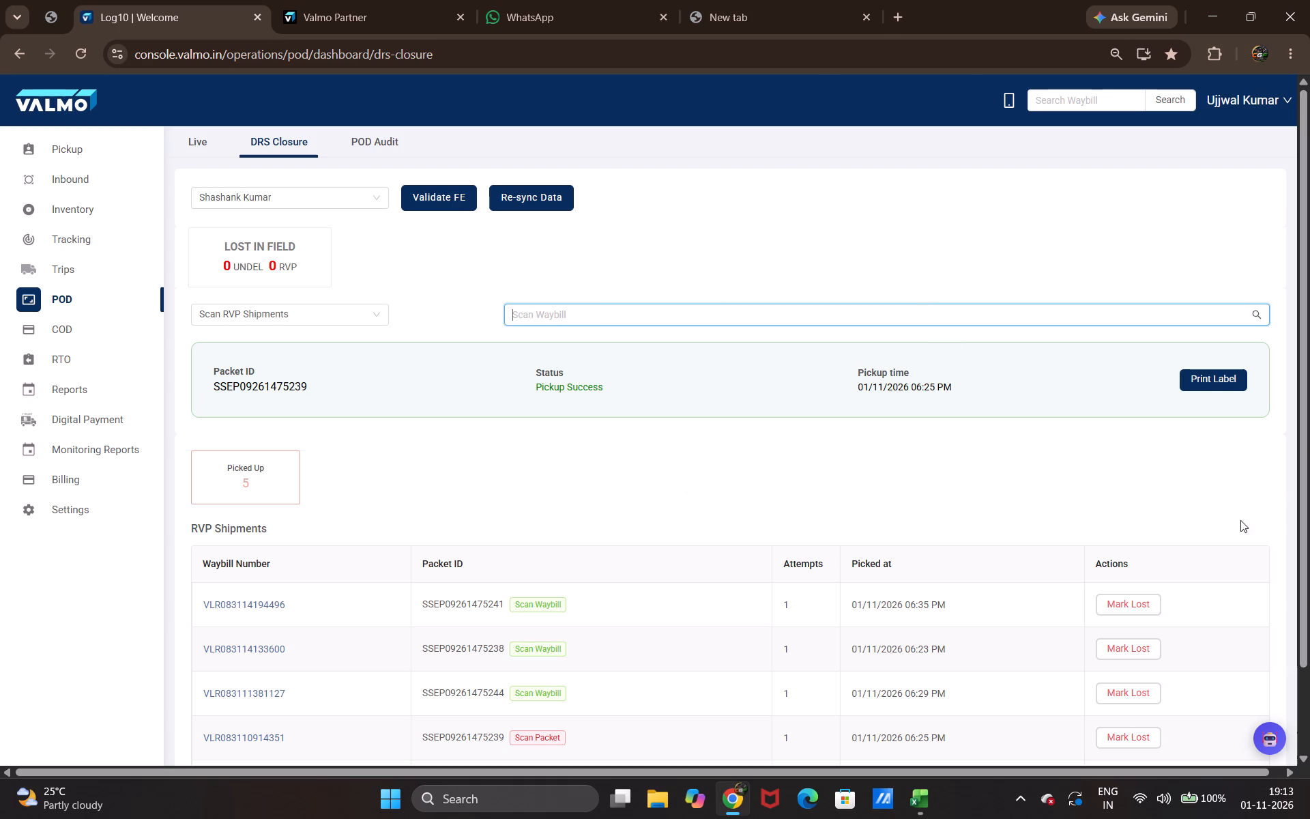
left_click(1203, 380)
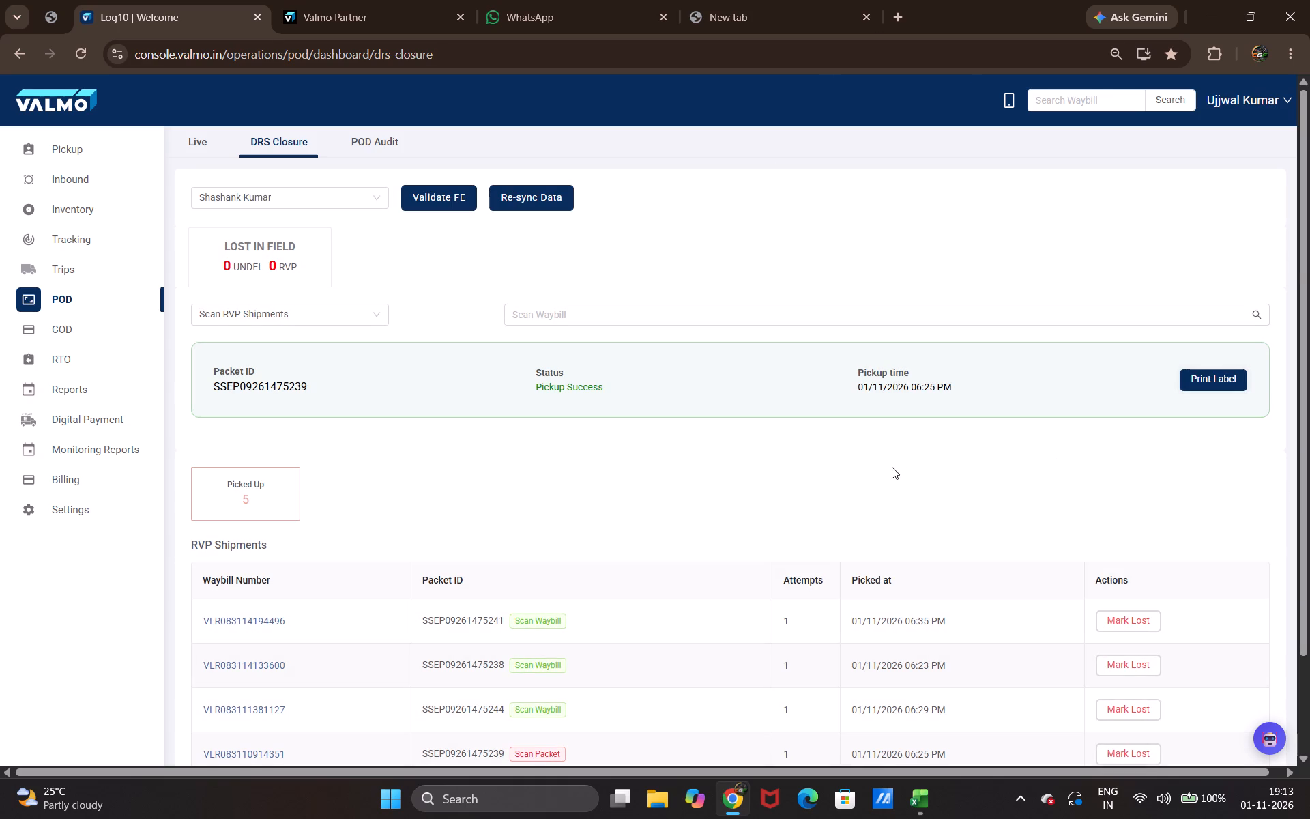
left_click(987, 624)
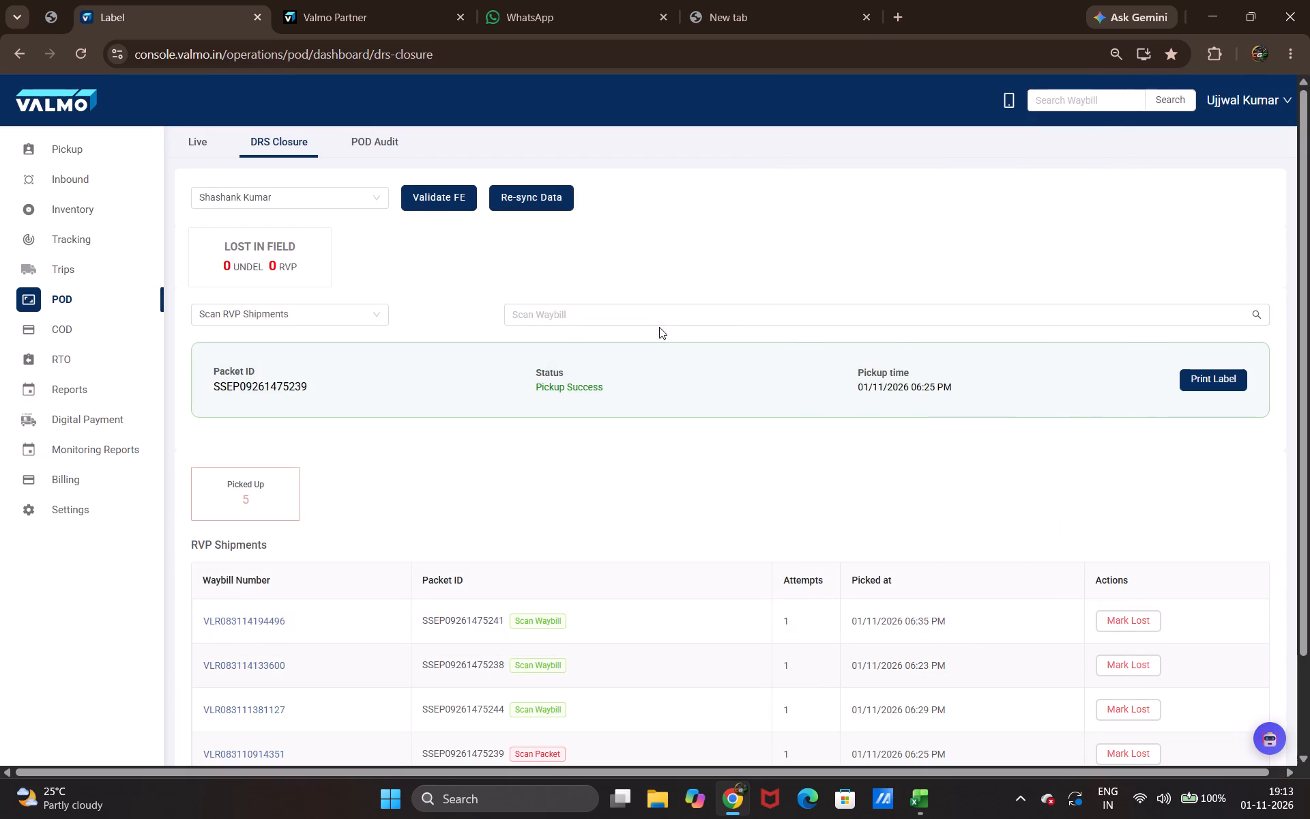
left_click(659, 317)
Check the scan status of the executive's RVP shipments and re-sync the DRS data.
scroll(640, 410, "down", 4)
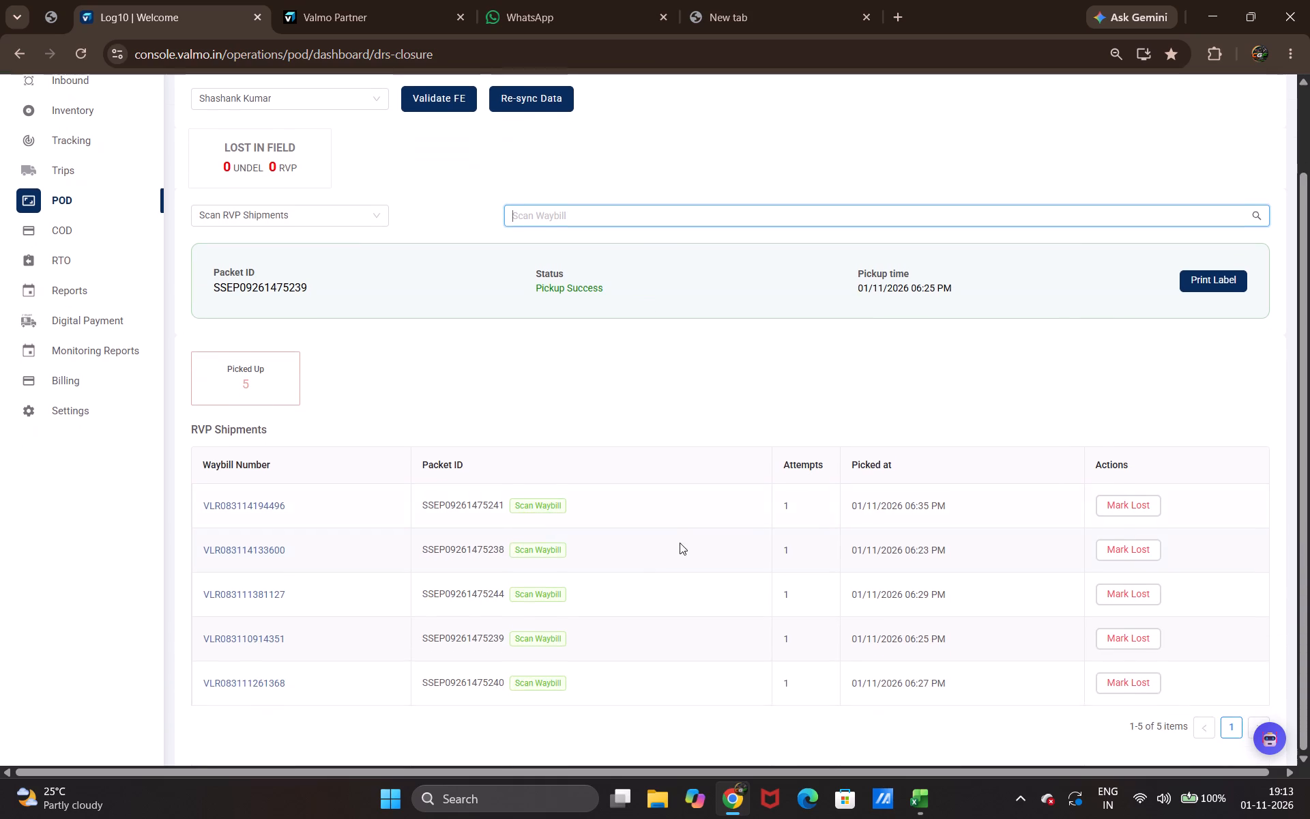
scroll(673, 545, "down", 5)
scroll(686, 541, "up", 6)
scroll(699, 538, "down", 7)
scroll(695, 532, "up", 6)
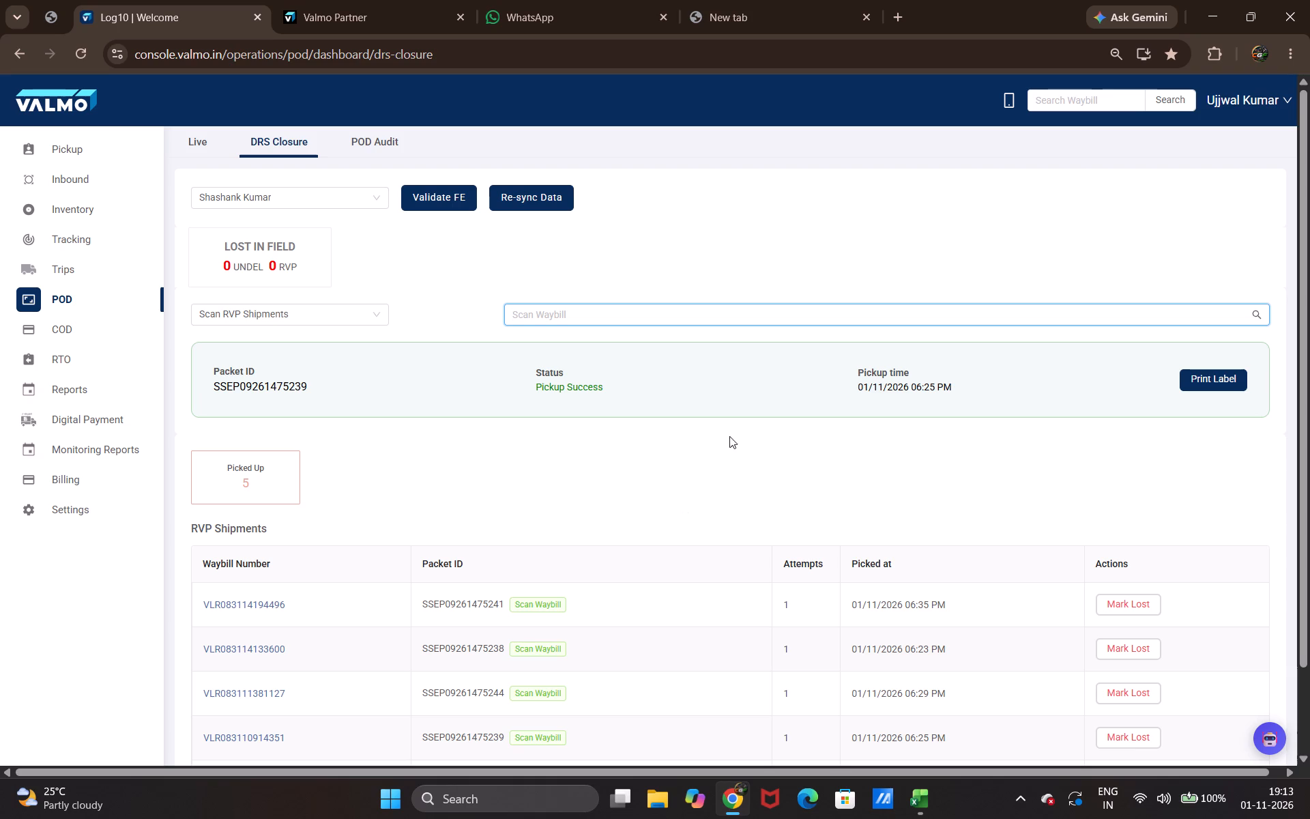
left_click(530, 198)
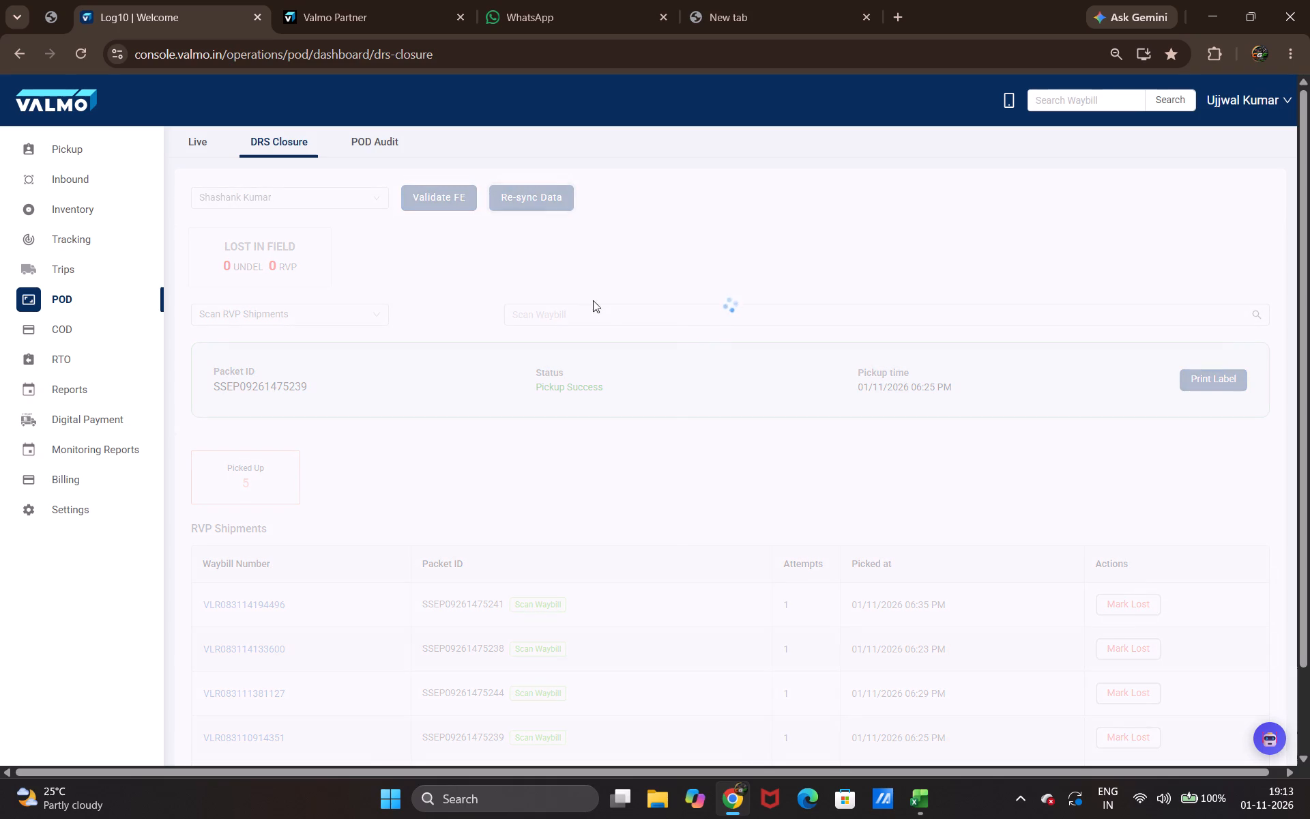
Scan the RVP waybills, bring up the Branch App QR code for confirming their inscan, and re-sync the DRS data.
left_click(602, 318)
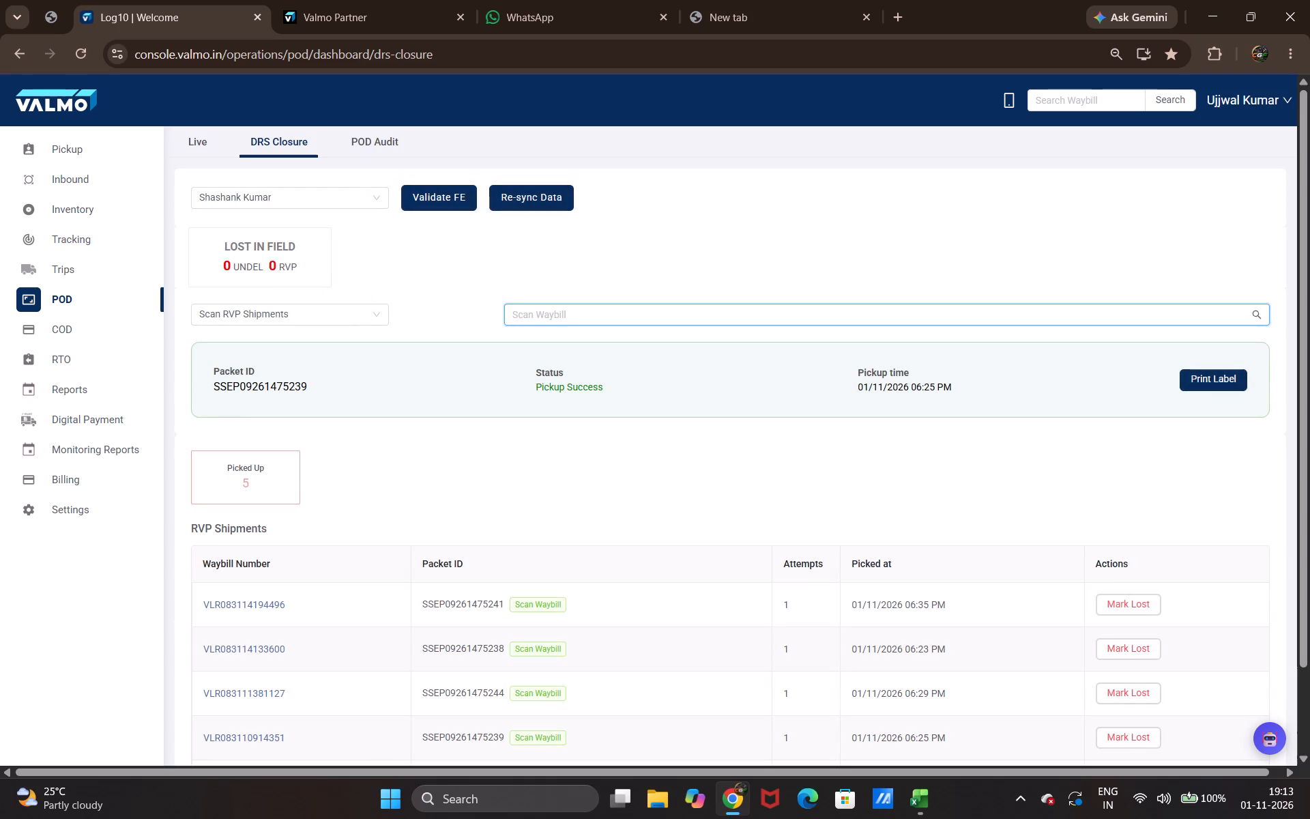
triple_click(600, 317)
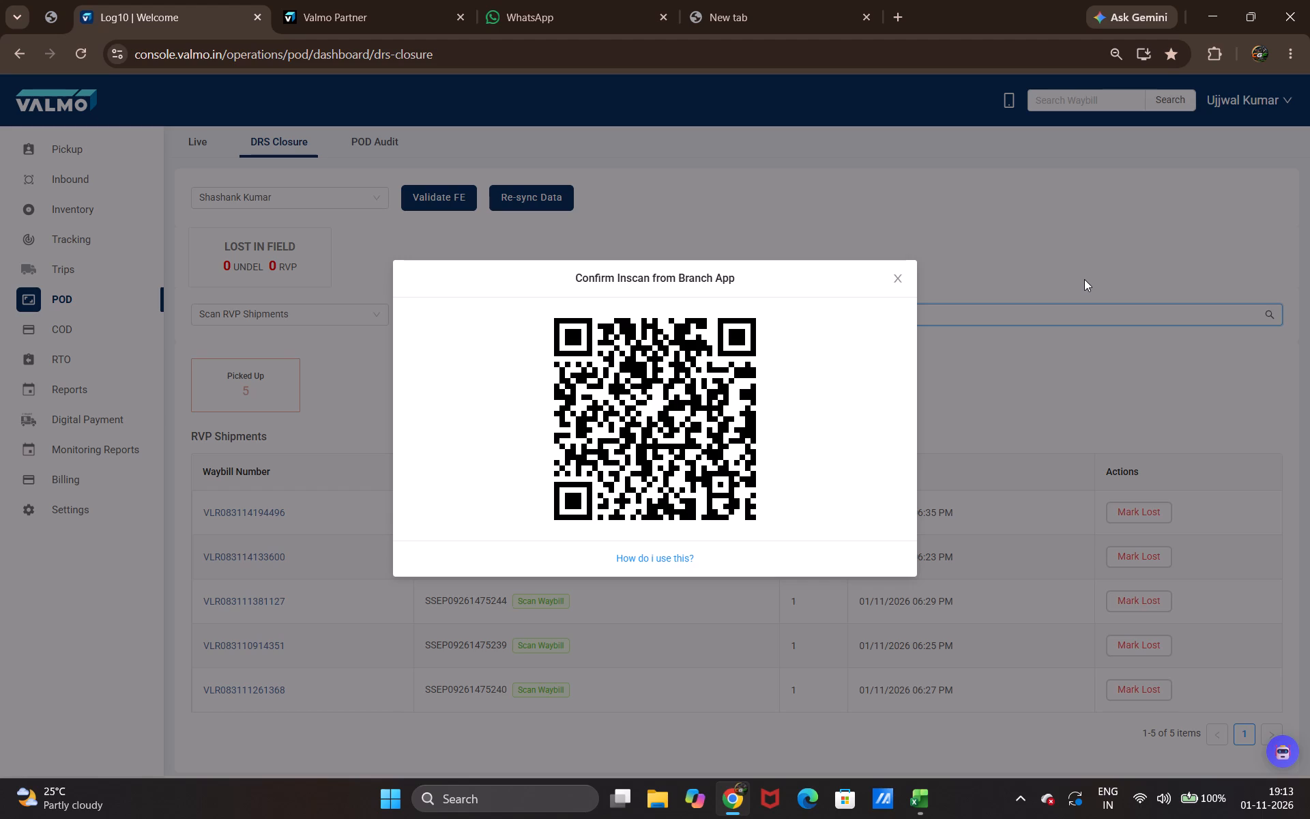
left_click(896, 272)
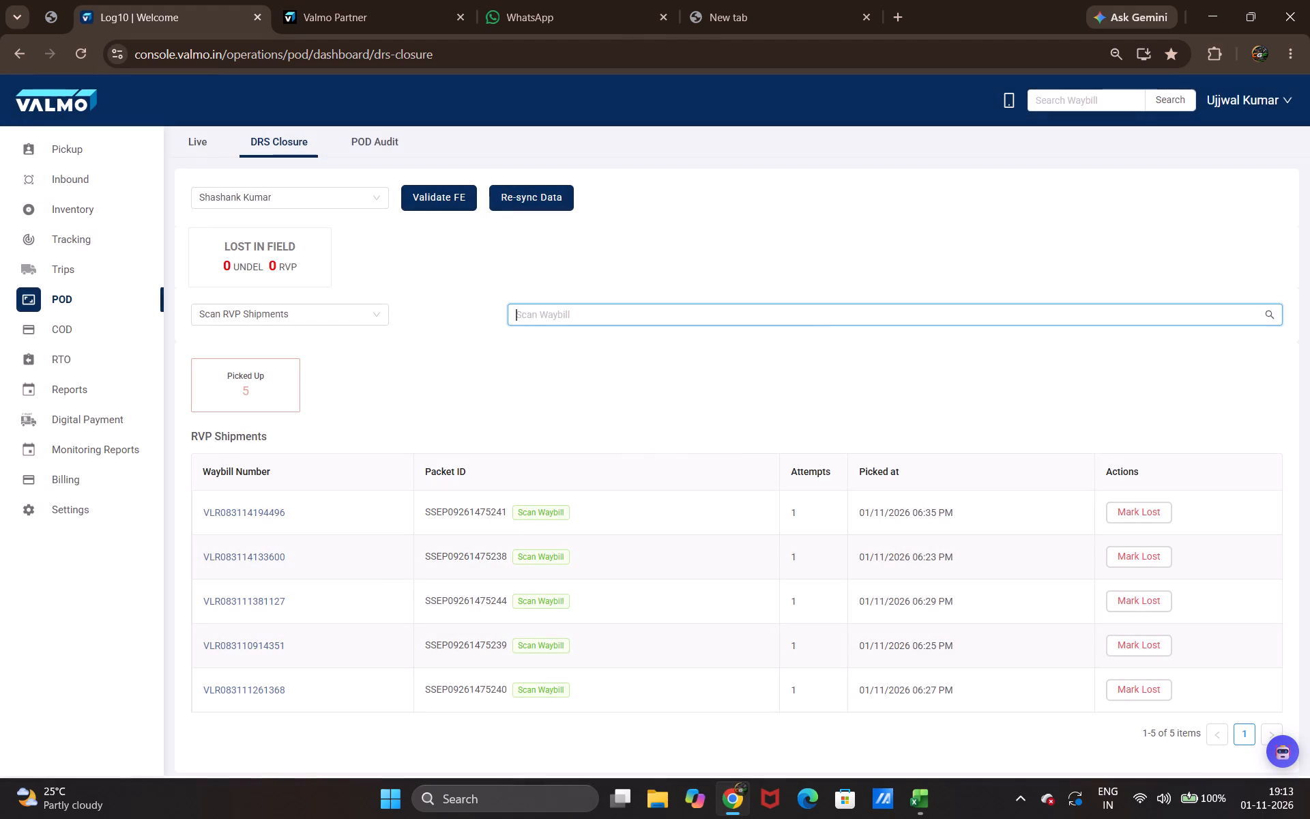
left_click(766, 318)
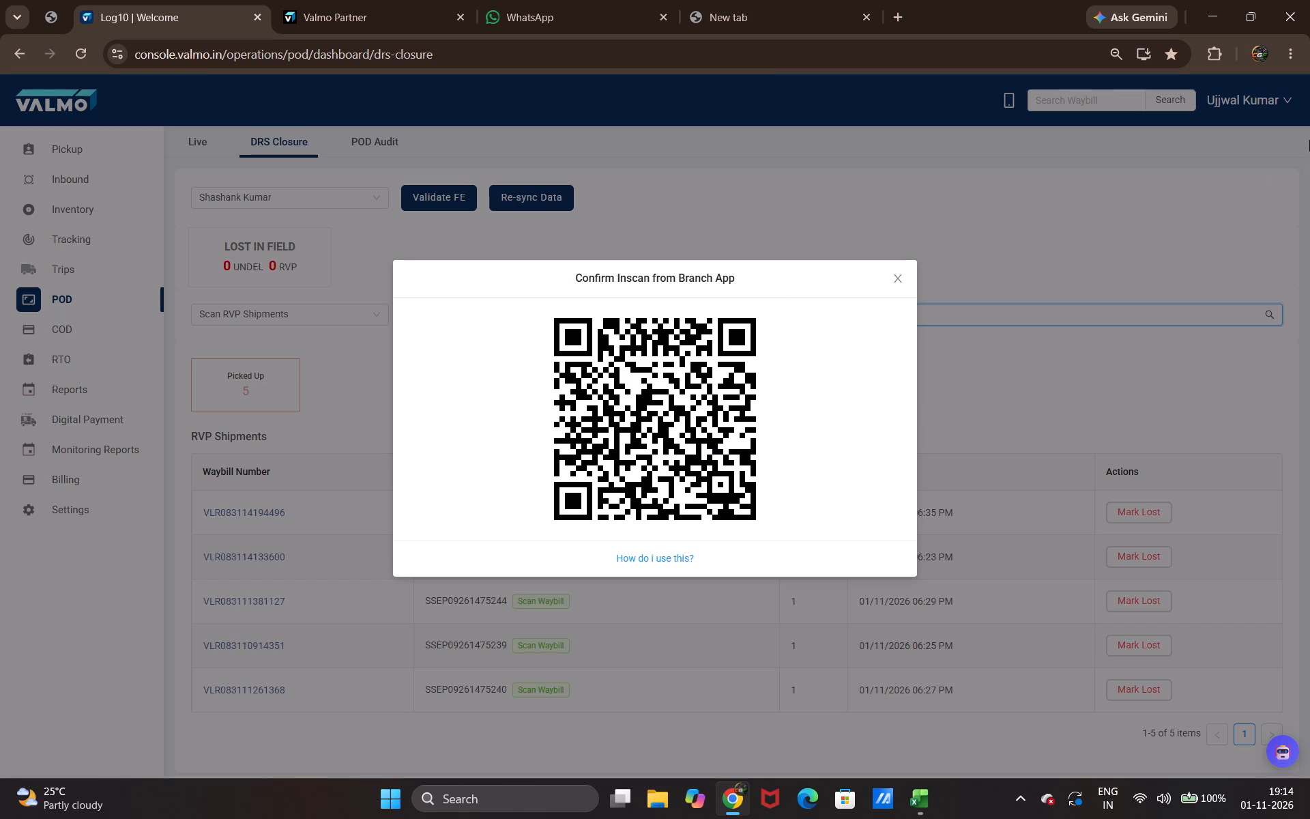
left_click(898, 283)
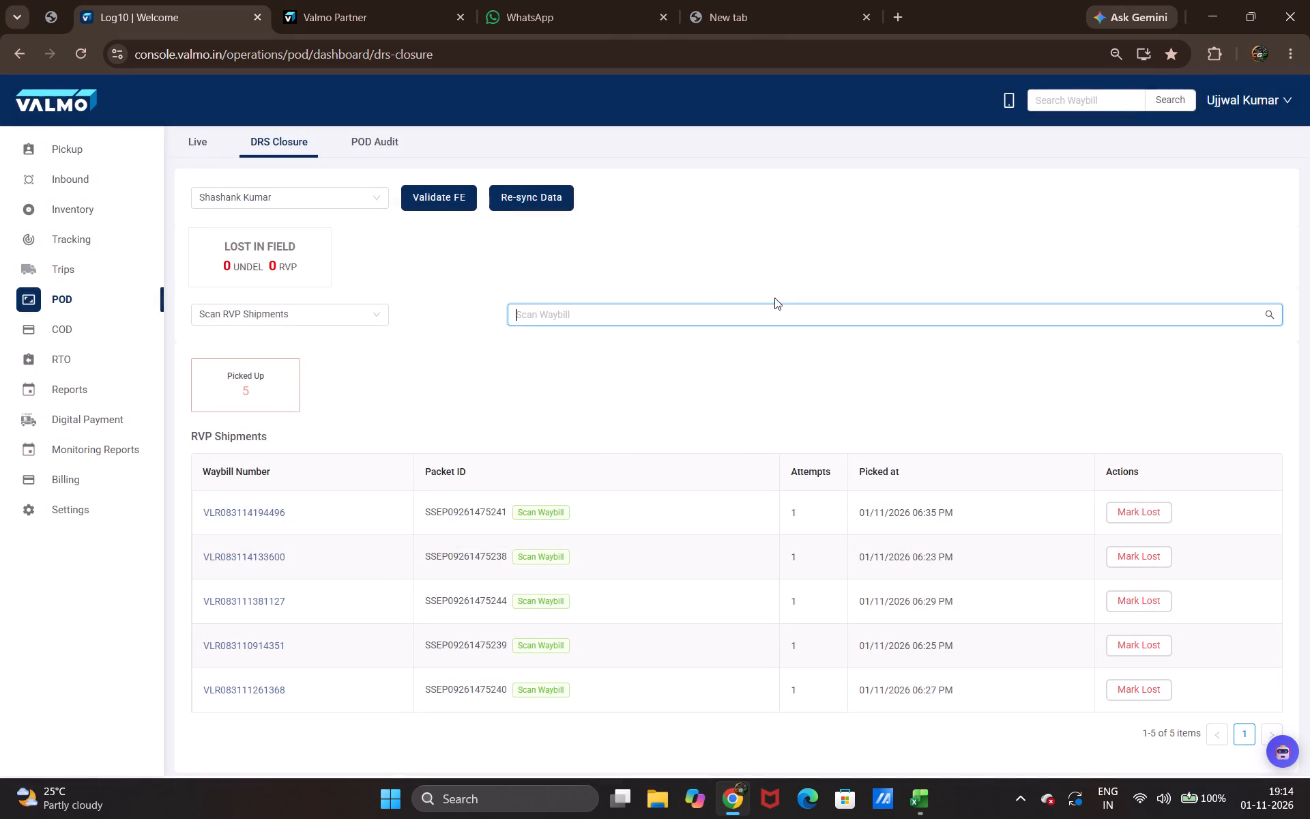
left_click(761, 311)
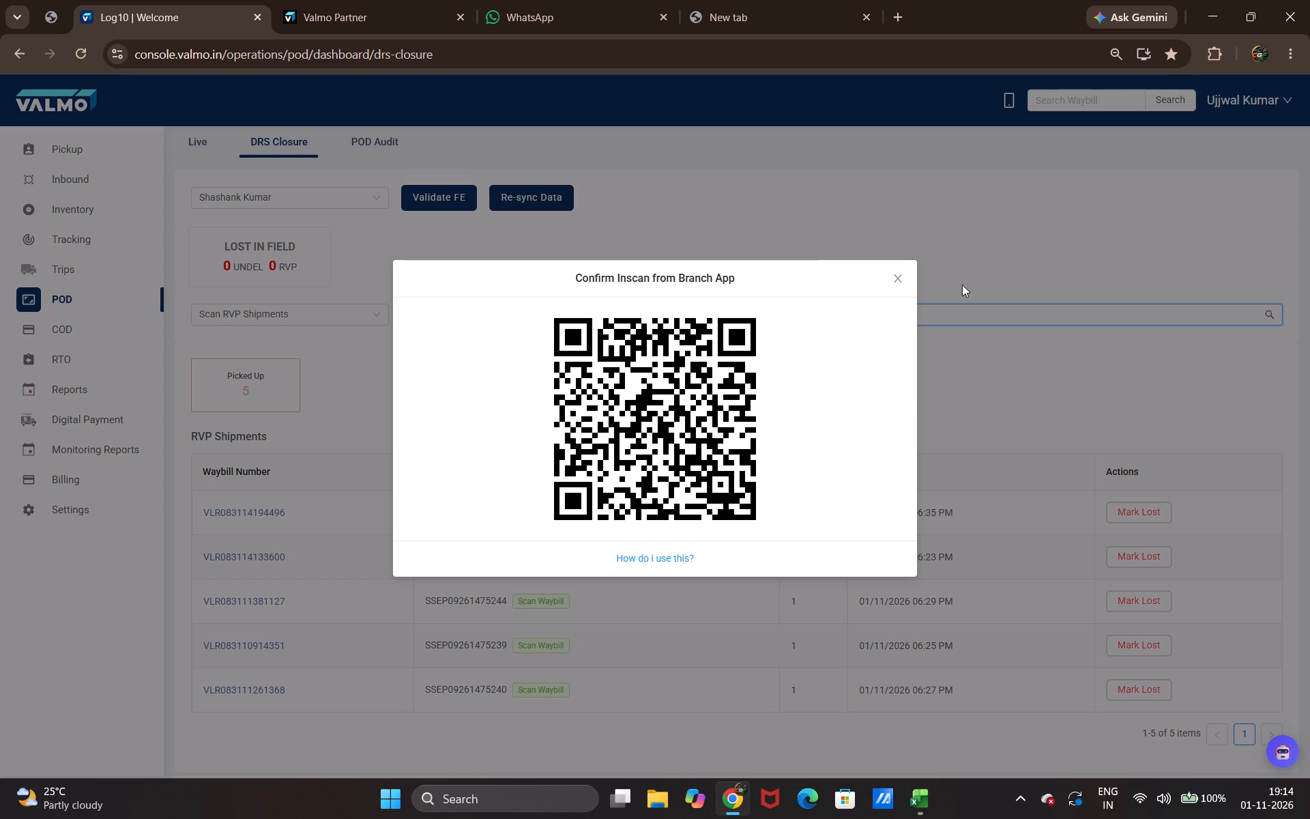
left_click(890, 281)
left_click(534, 203)
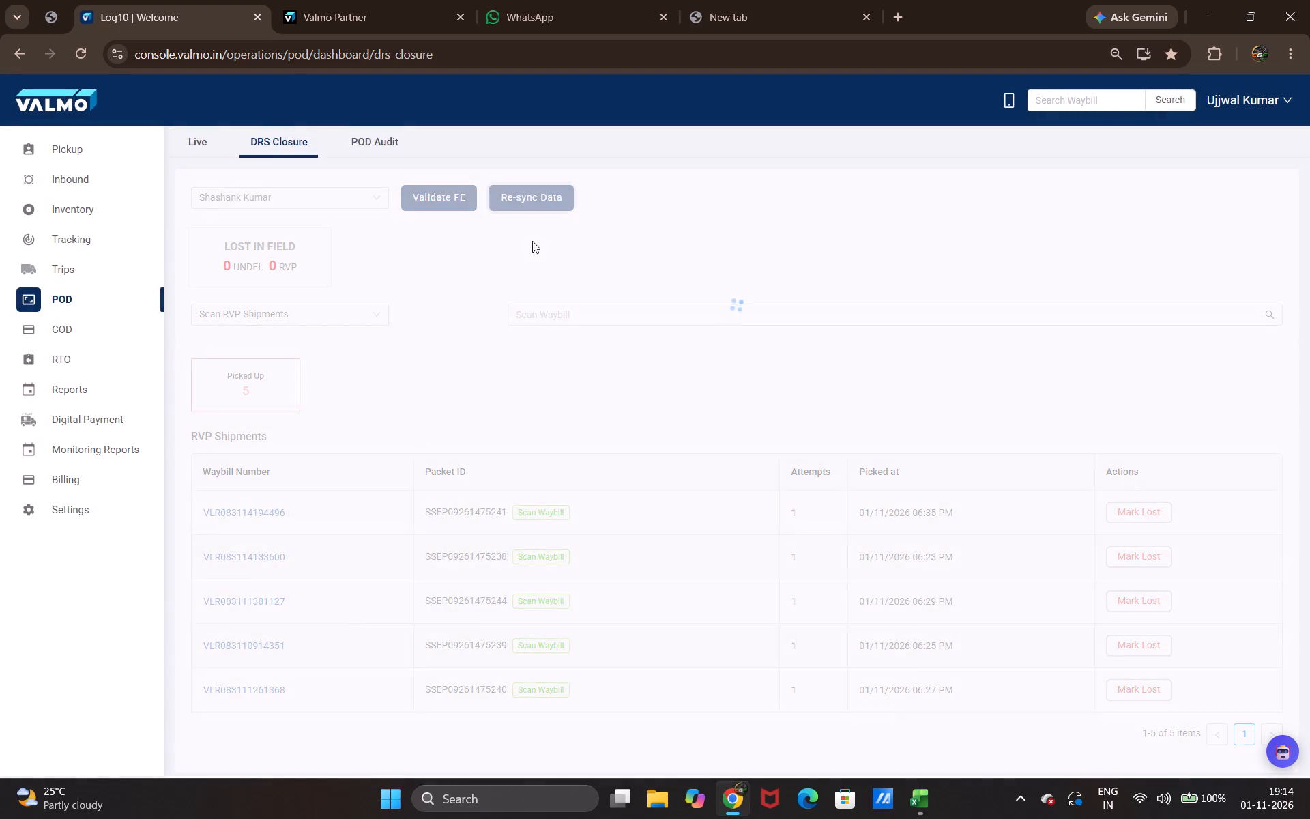
Switch the executive's DRS closure scan type to Scan Undel Shipments.
left_click(345, 303)
left_click(341, 315)
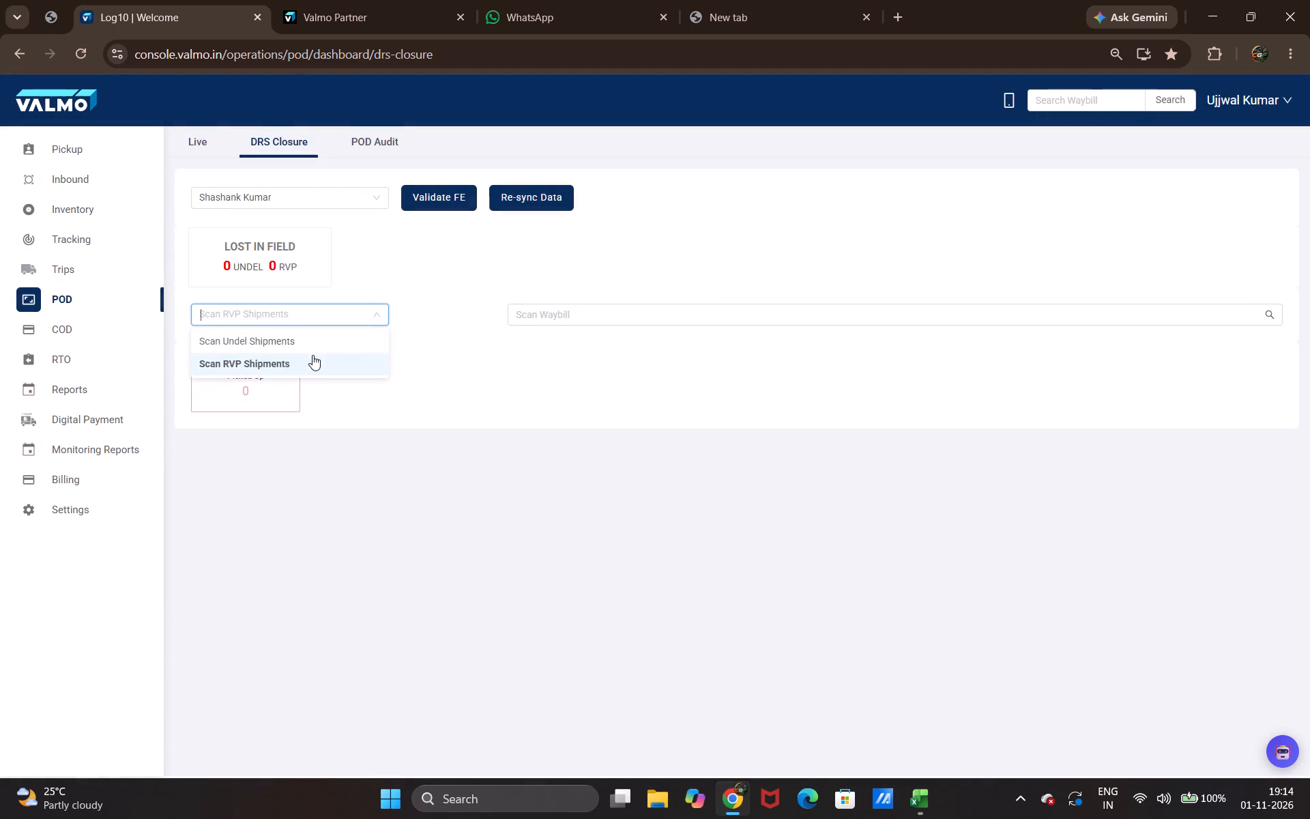
left_click(303, 344)
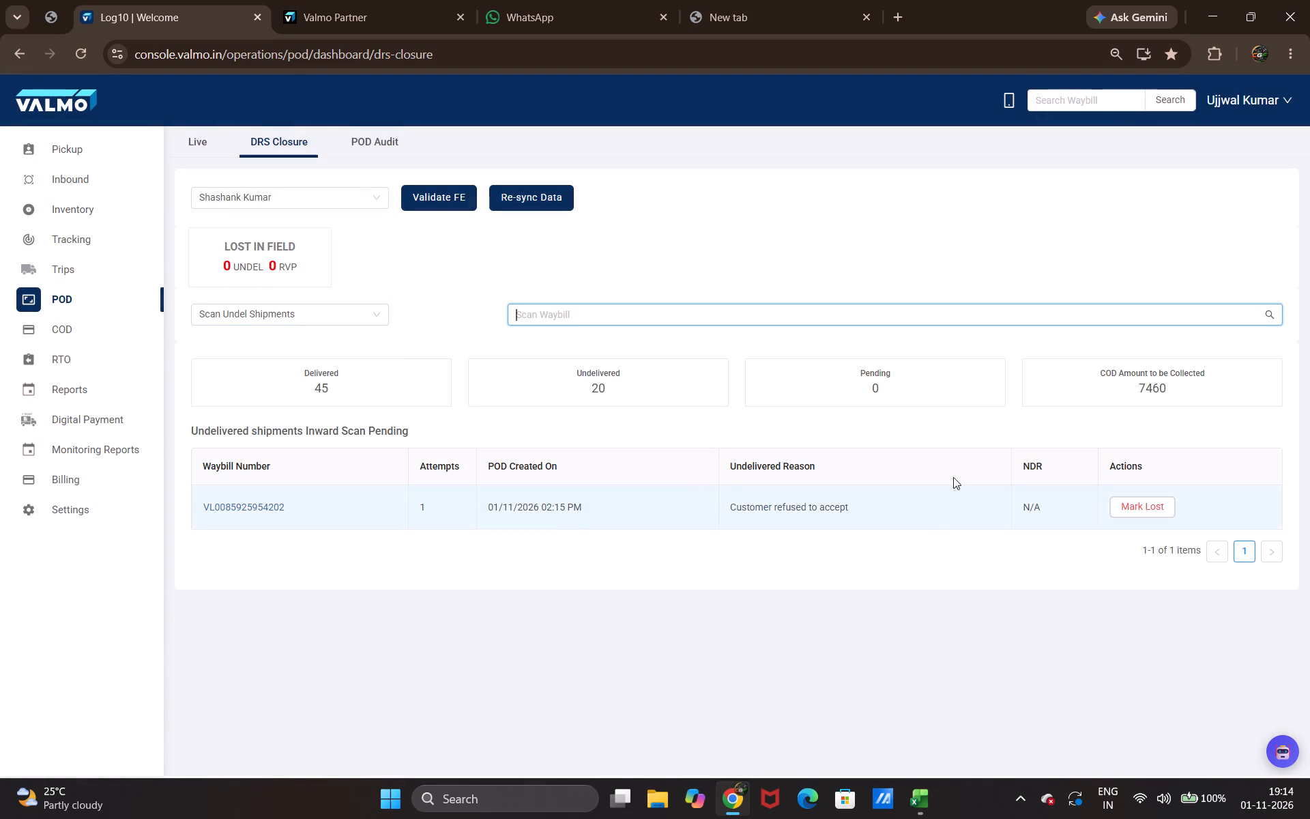
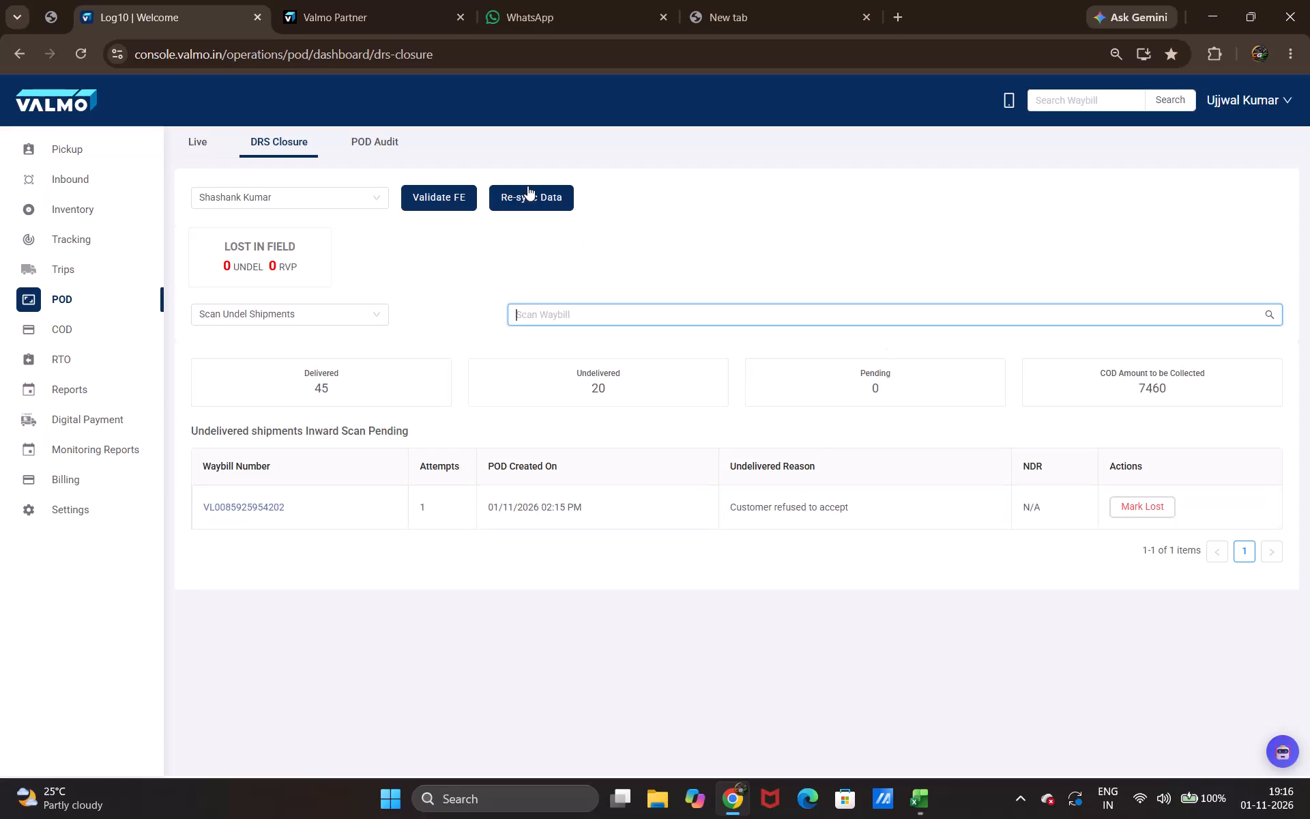
Re-sync the selected delivery executive's DRS data to bring up the cash collection form.
left_click(527, 186)
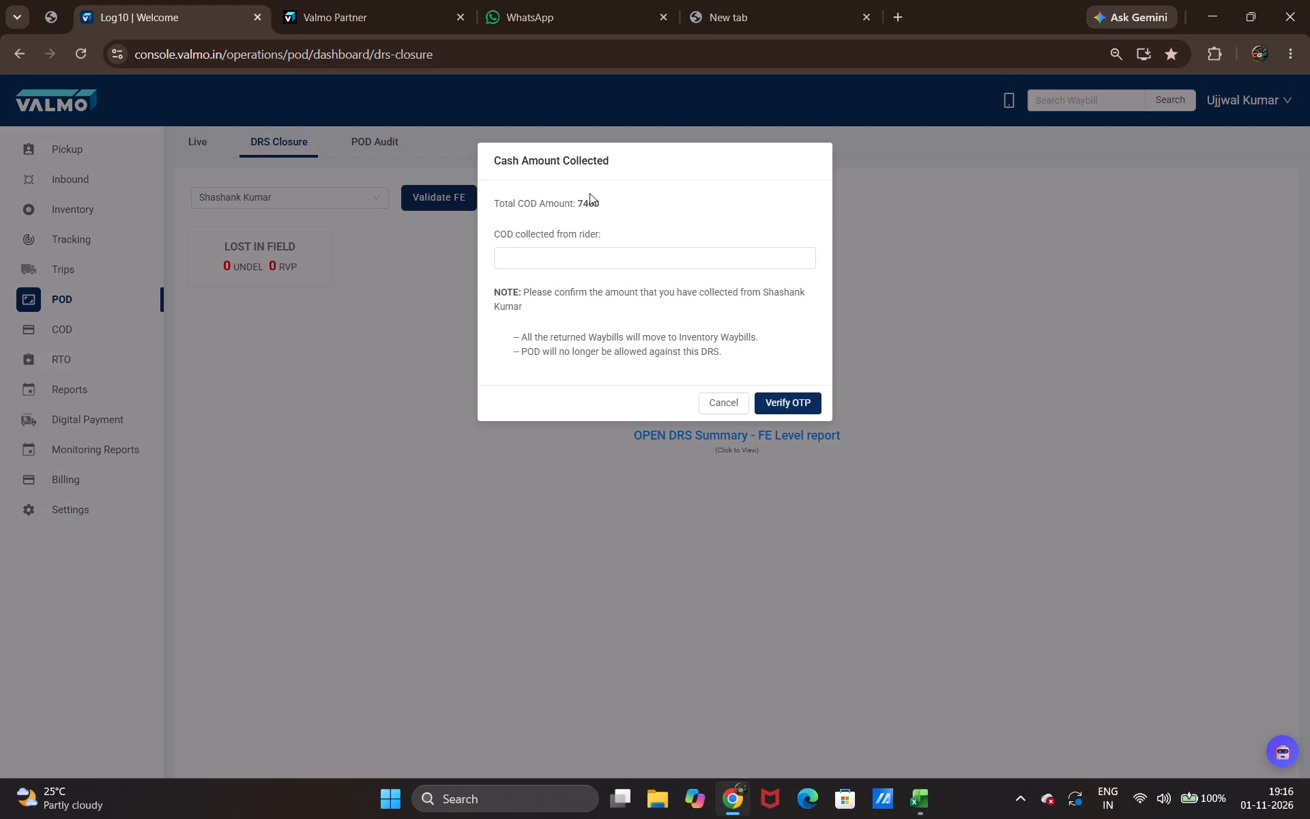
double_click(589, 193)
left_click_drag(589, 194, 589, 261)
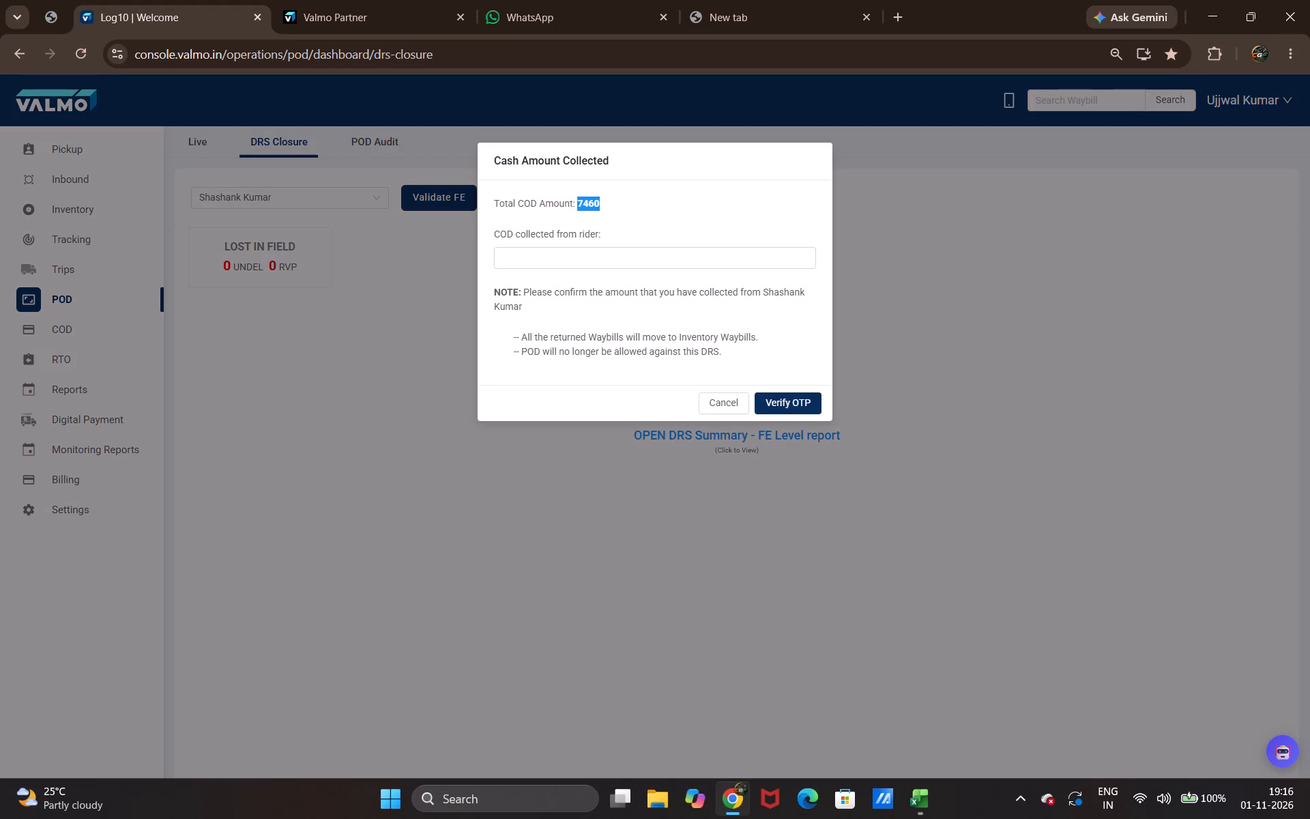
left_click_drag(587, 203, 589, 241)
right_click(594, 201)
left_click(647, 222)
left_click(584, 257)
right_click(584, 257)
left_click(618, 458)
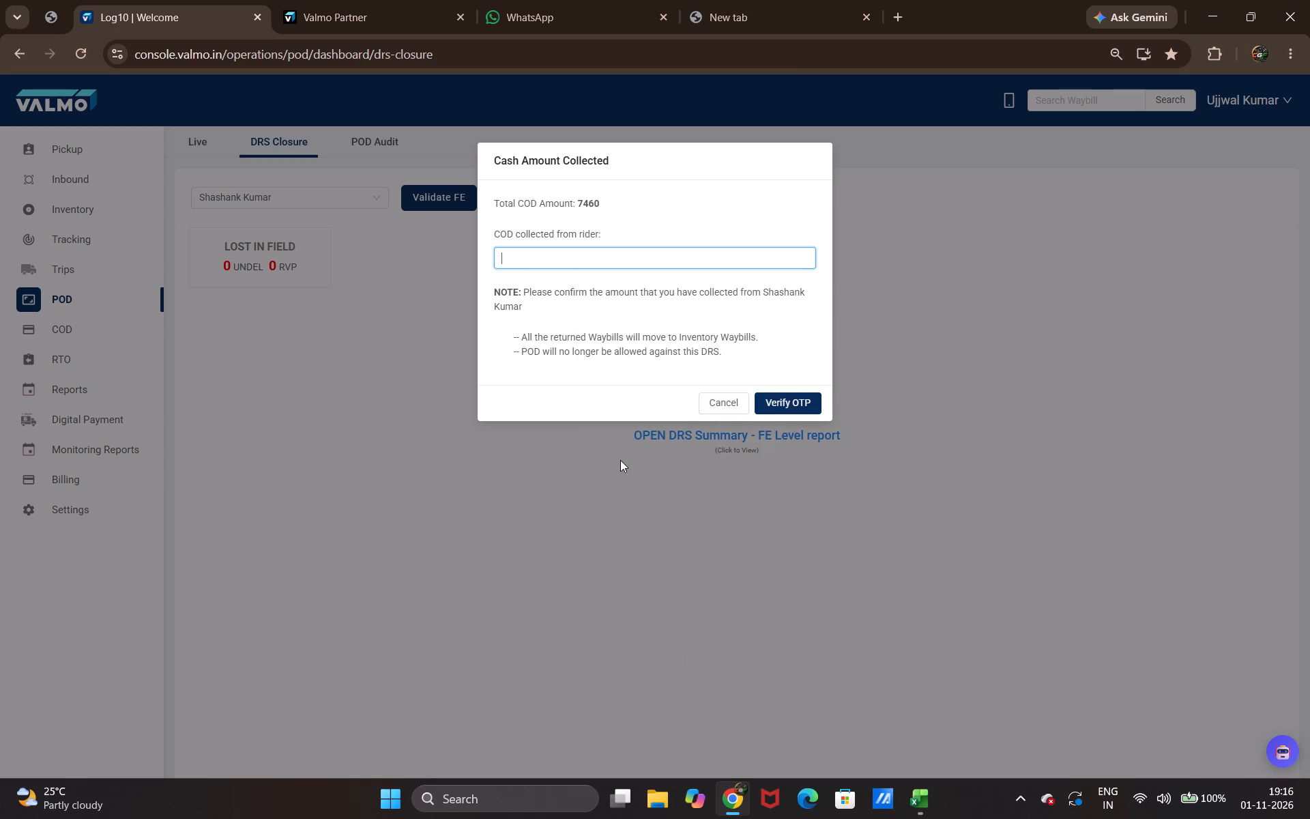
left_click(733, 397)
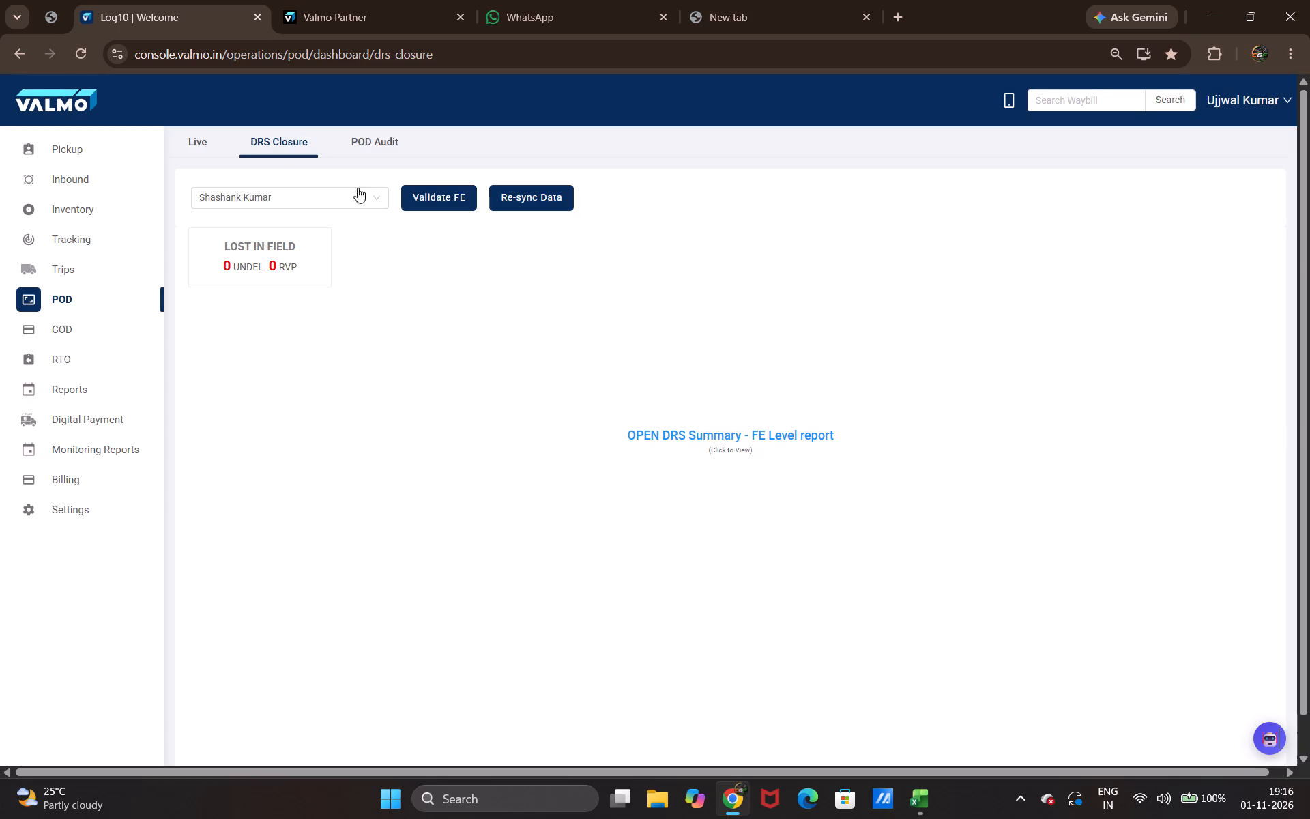
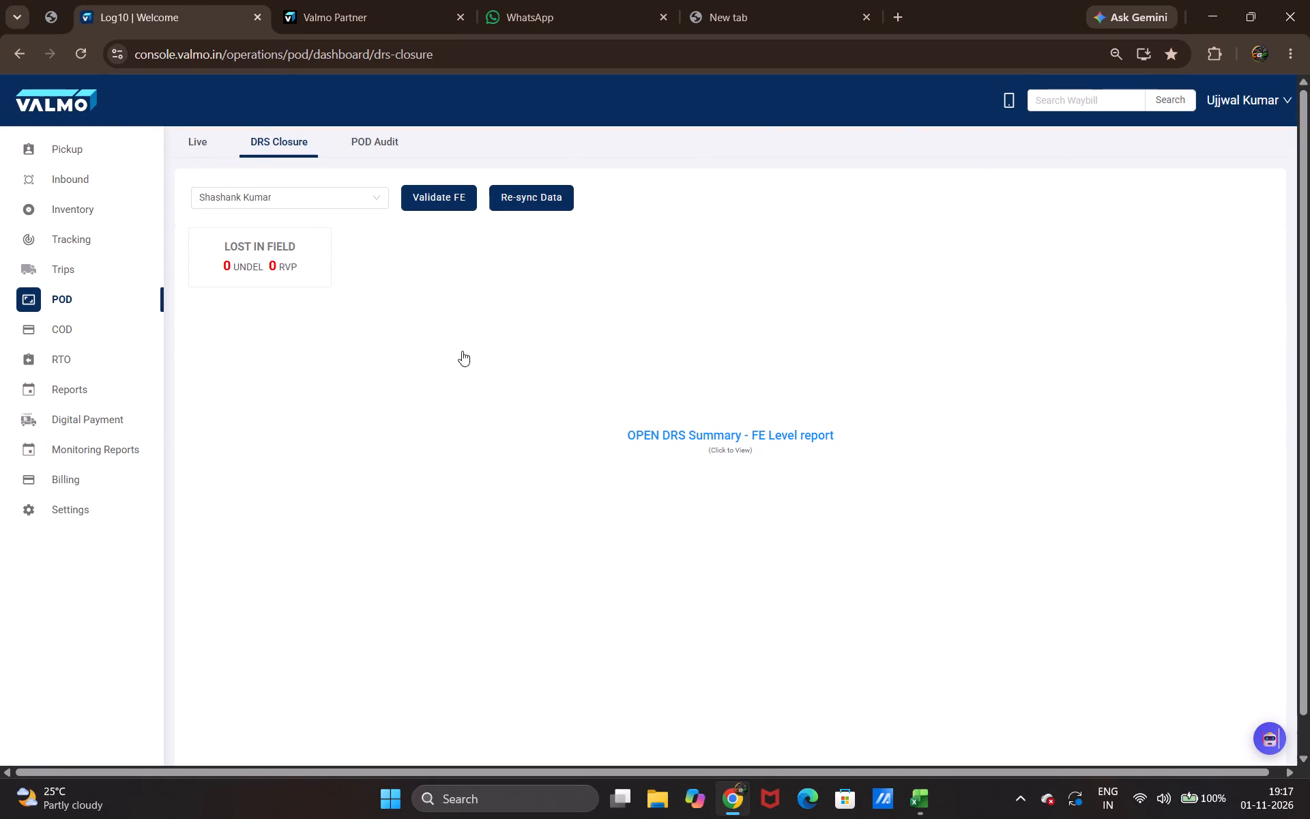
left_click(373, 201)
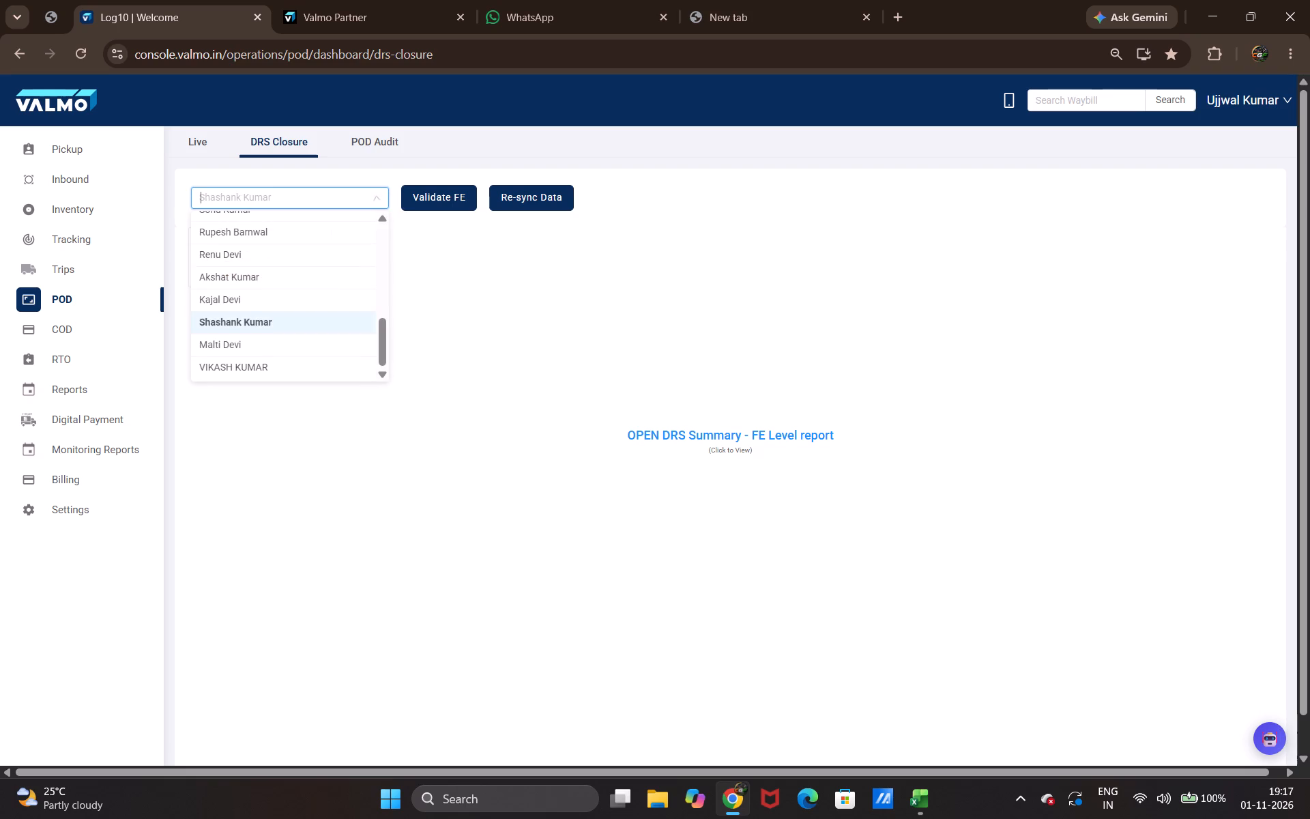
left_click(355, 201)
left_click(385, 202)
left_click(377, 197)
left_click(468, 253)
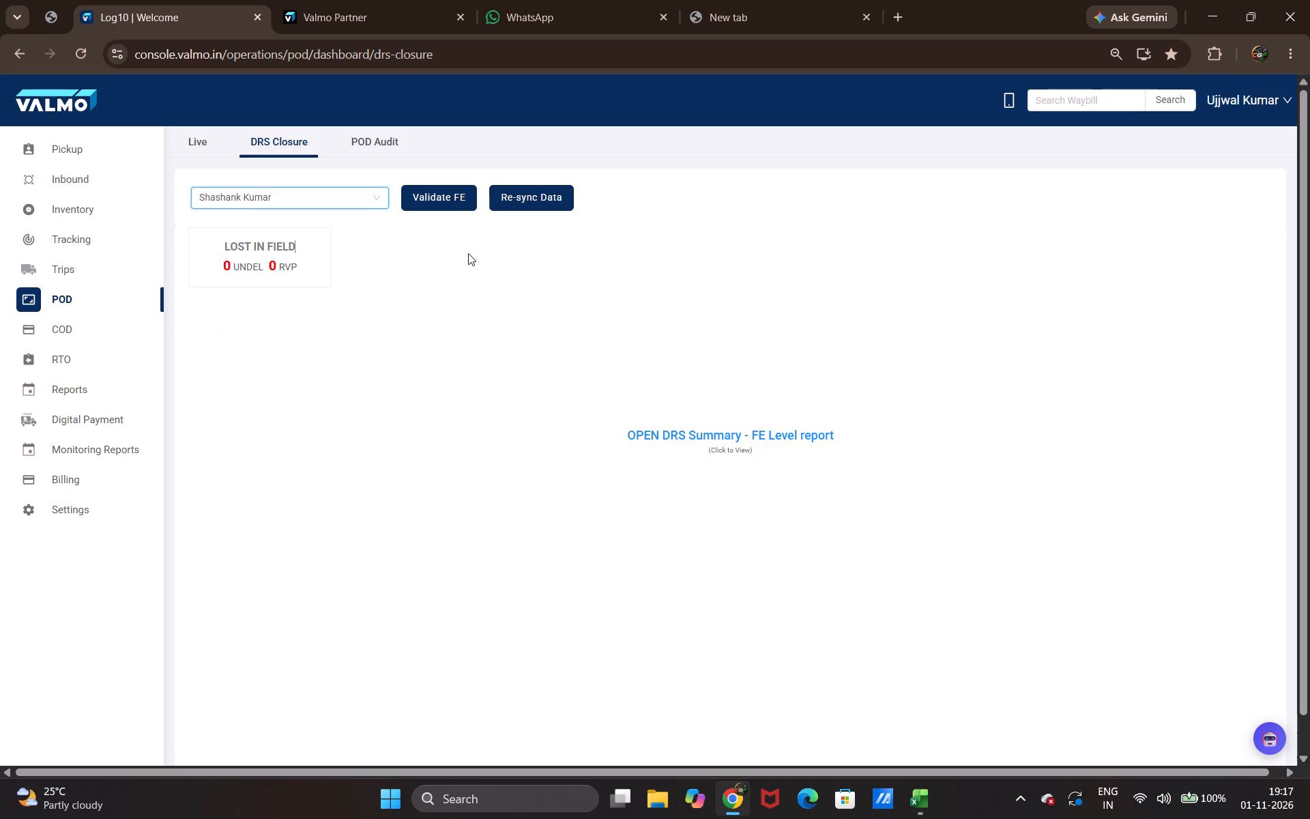
Re-sync the selected delivery executive's DRS data to view the cash collection form, and dismiss it without entering an amount.
left_click(535, 186)
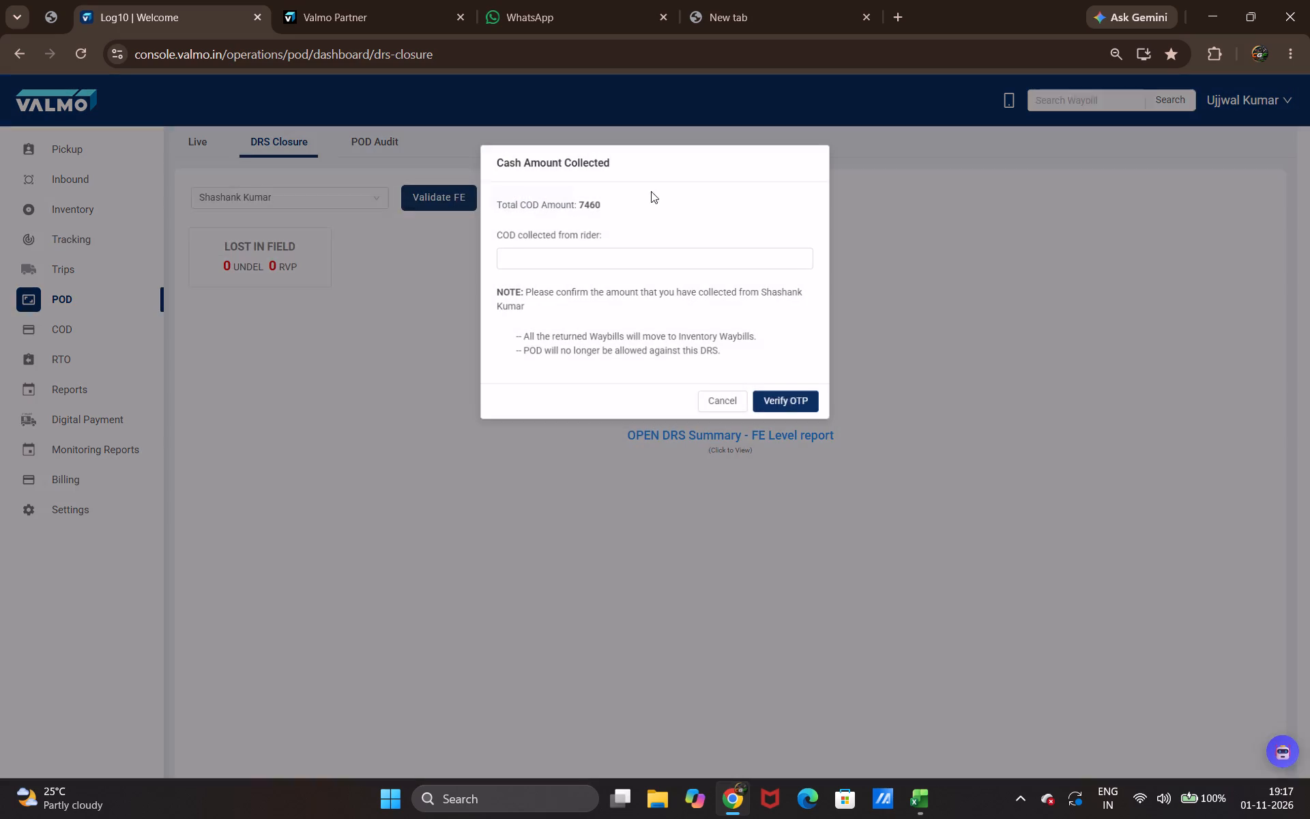
left_click(732, 410)
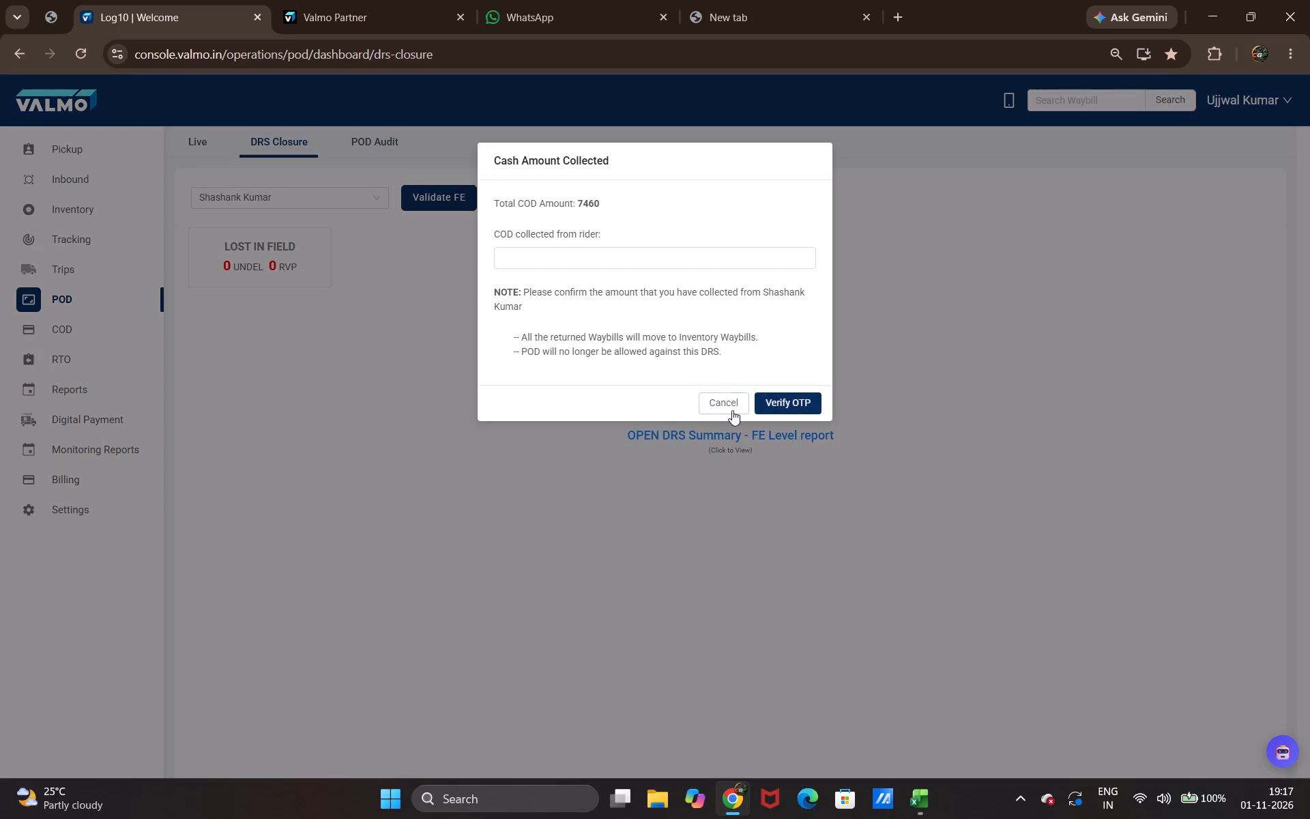
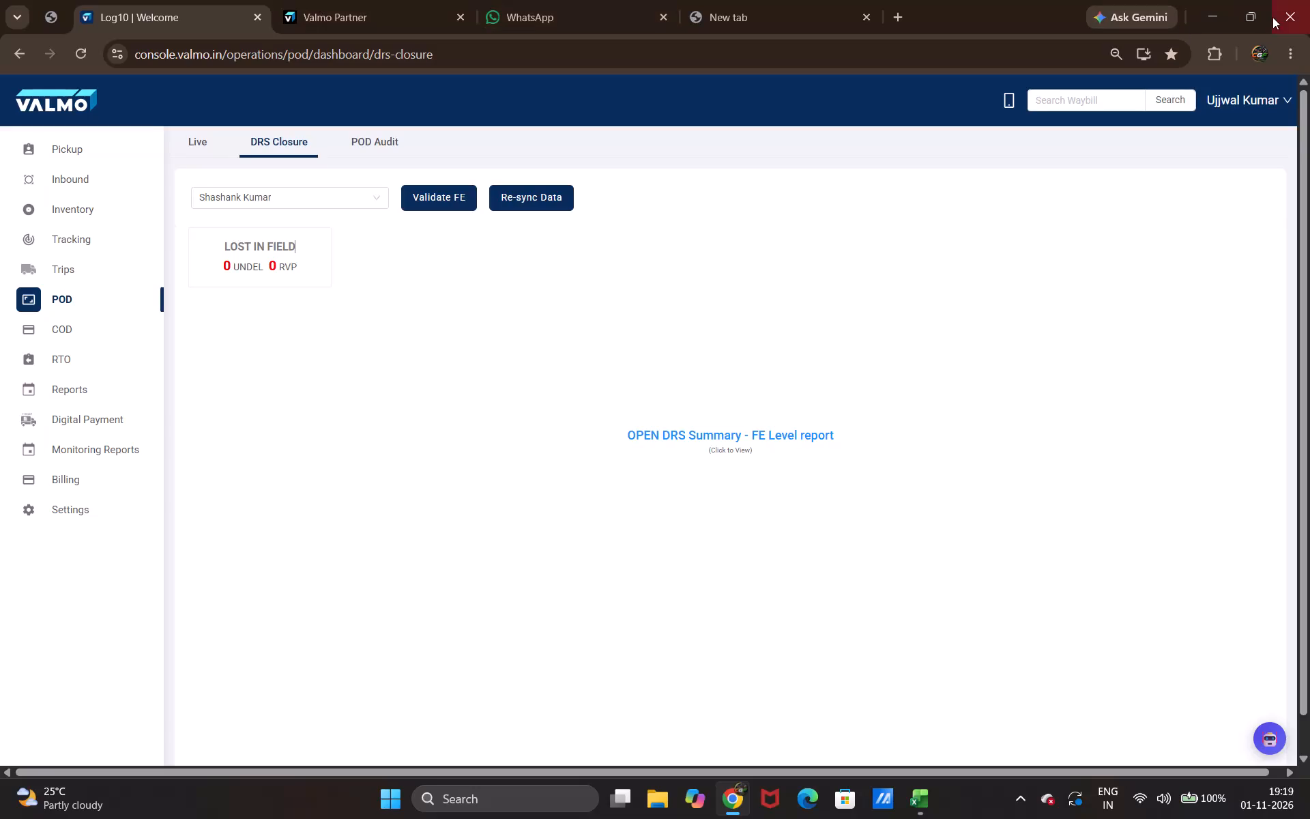
Close the browser window together with all its open tabs.
left_click(1284, 17)
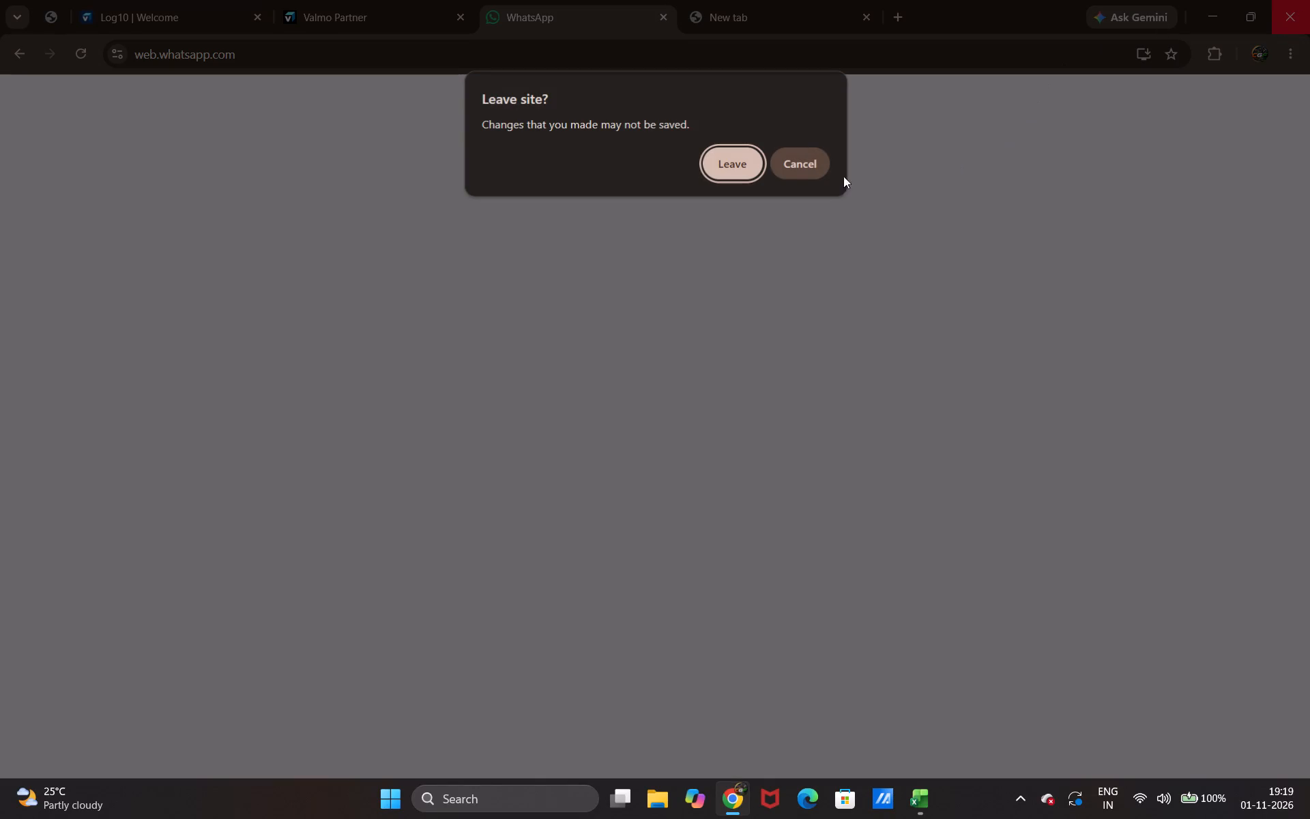